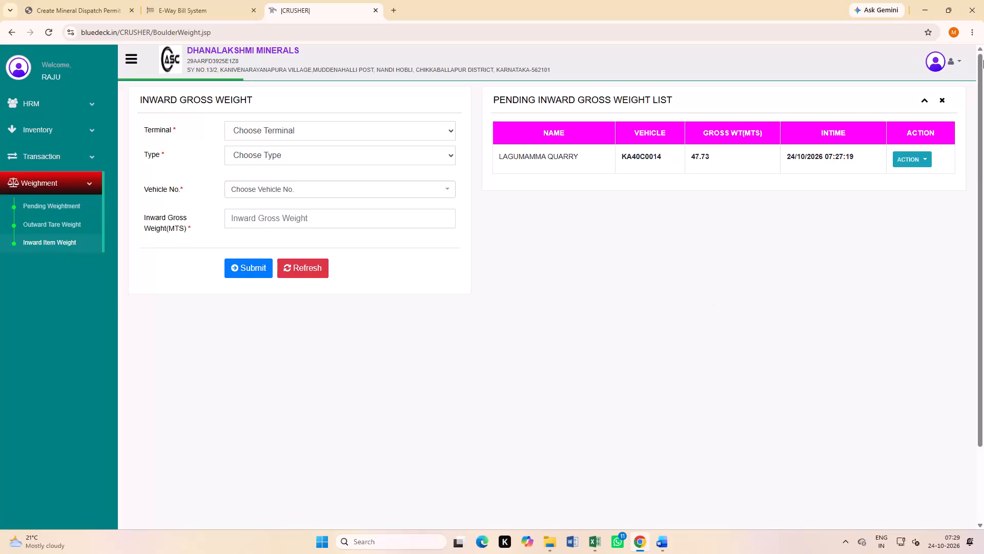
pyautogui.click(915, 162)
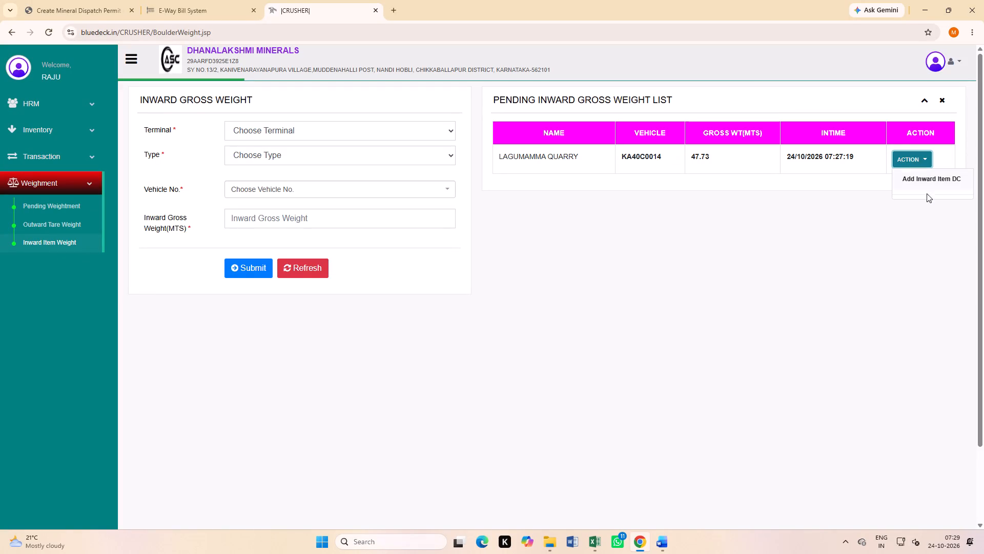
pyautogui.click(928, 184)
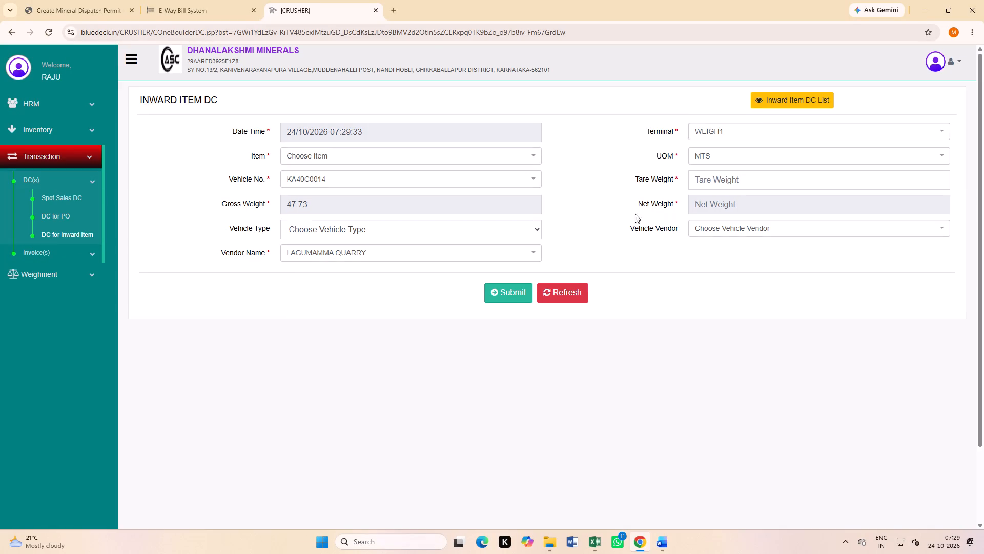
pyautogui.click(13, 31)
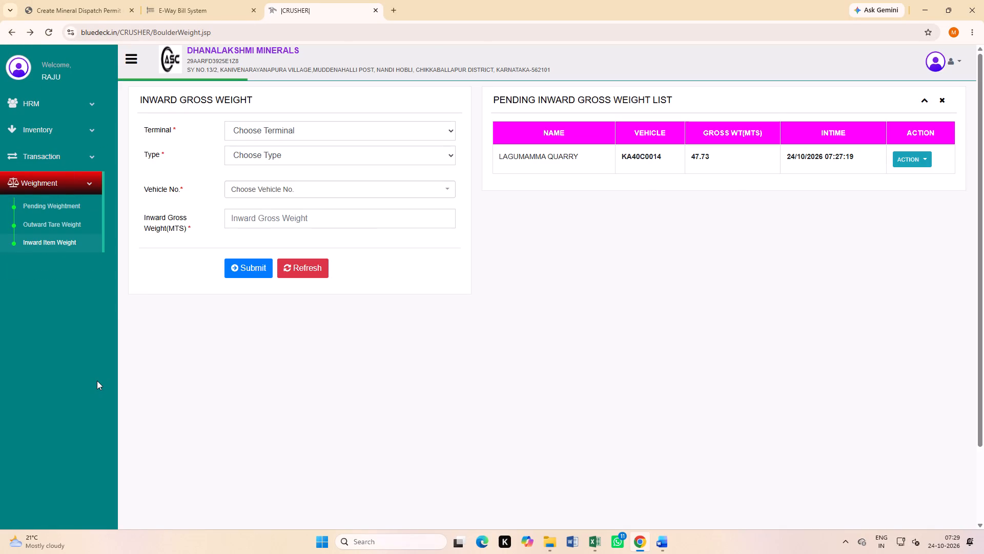
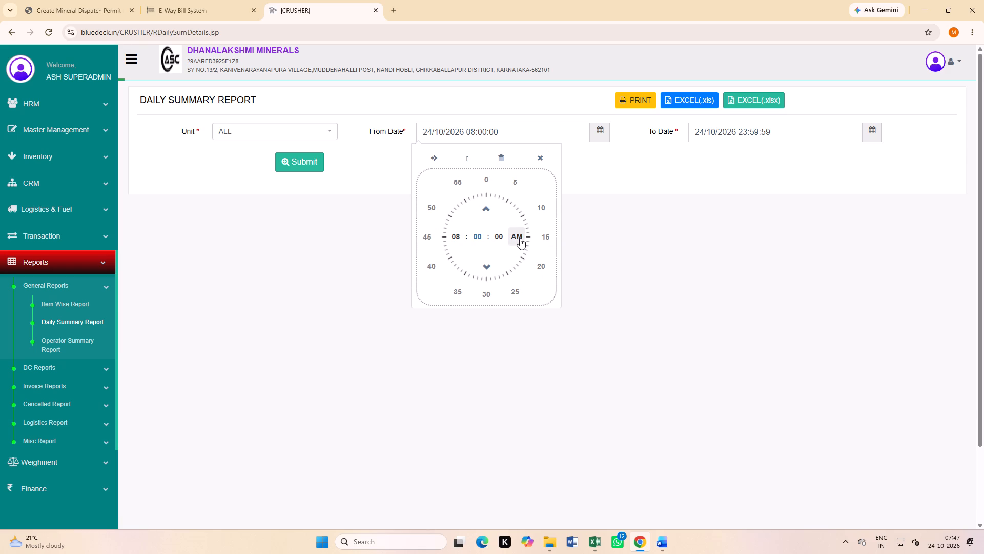
# Run the Daily Summary Report for all units from 23/10/2026 20:00:00 and review its sales and inward summaries.
pyautogui.click(520, 238)
pyautogui.click(429, 134)
pyautogui.press('3')
pyautogui.click(527, 409)
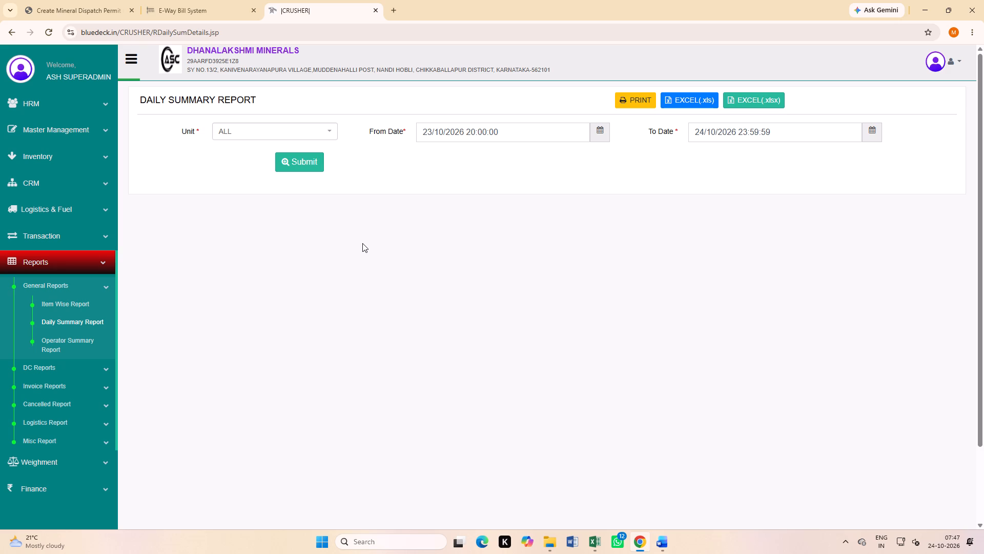
pyautogui.click(315, 162)
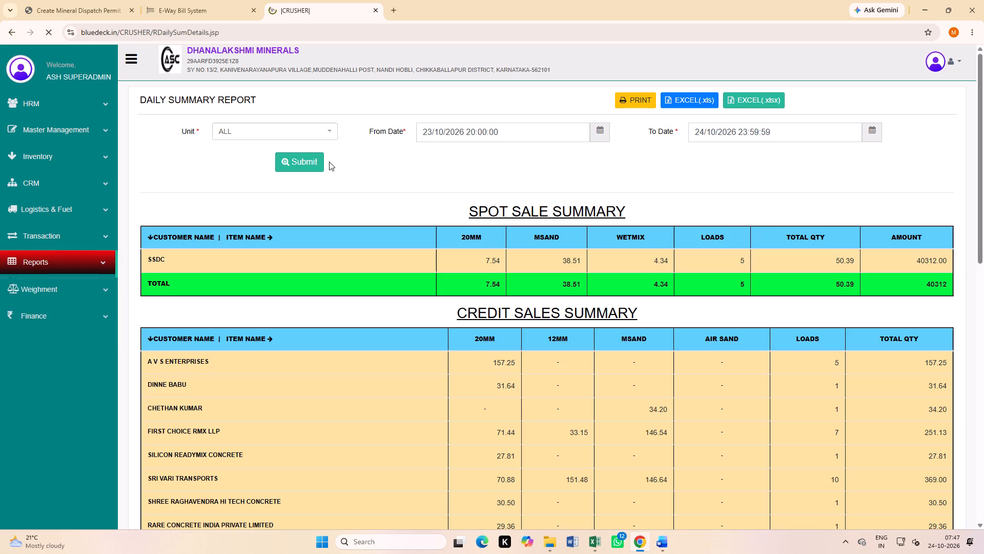
pyautogui.scroll(-4, 500, 271)
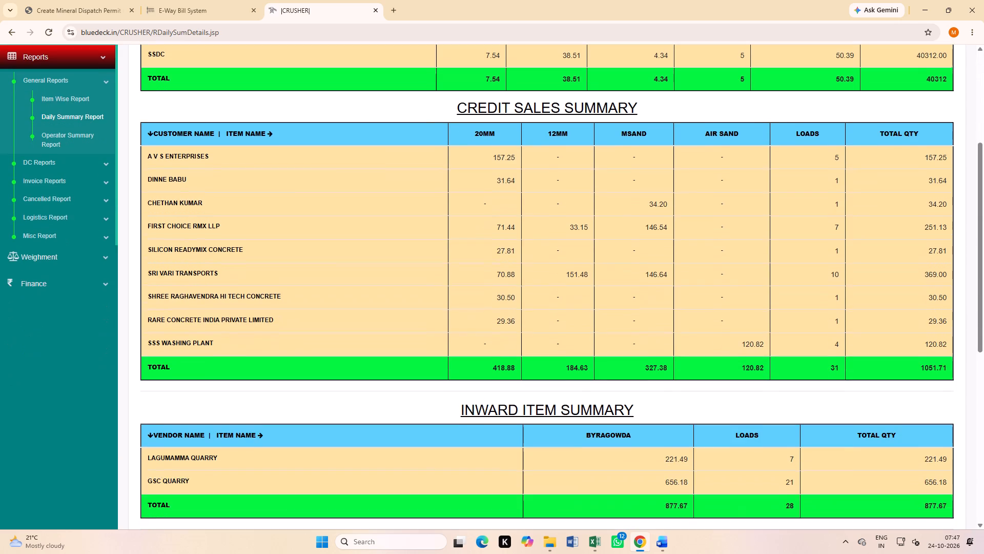
pyautogui.scroll(-3, 499, 271)
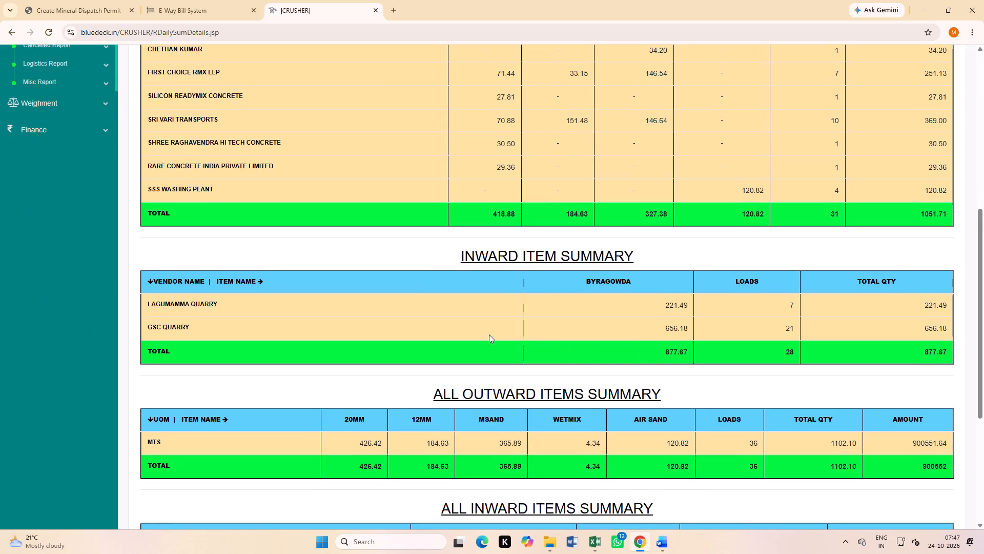
# Open the Inward Item Weight page to check the pending inward gross weight list.
pyautogui.click(64, 108)
pyautogui.click(57, 115)
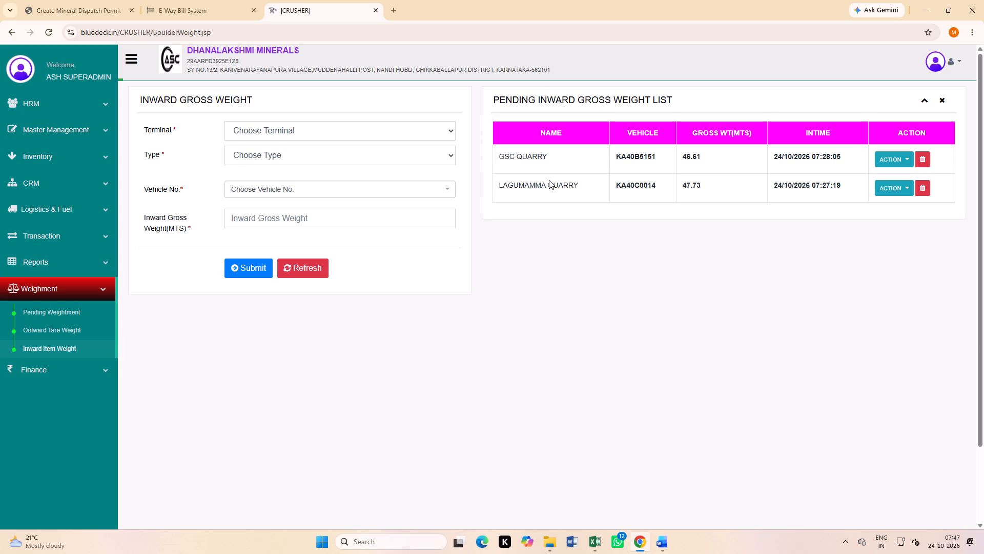
# Generate the Inward Item DC Report for all vendors and vehicles with the From Date set to 23/10/2026.
pyautogui.click(45, 265)
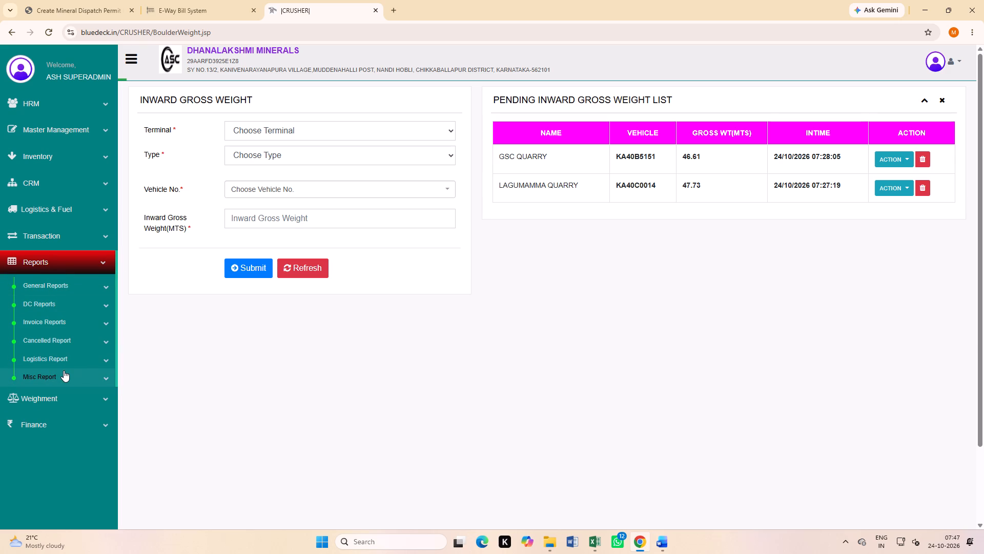
pyautogui.click(44, 304)
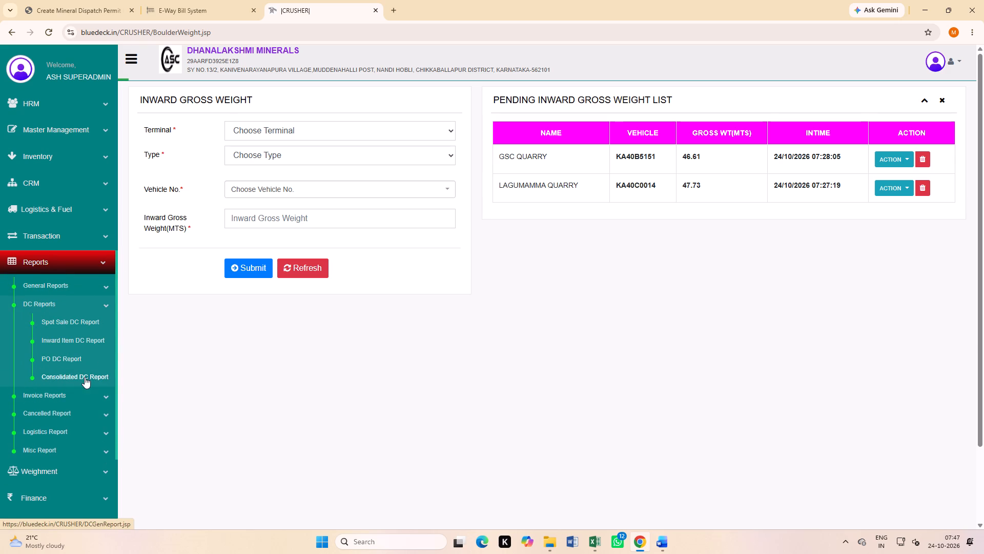
pyautogui.click(68, 343)
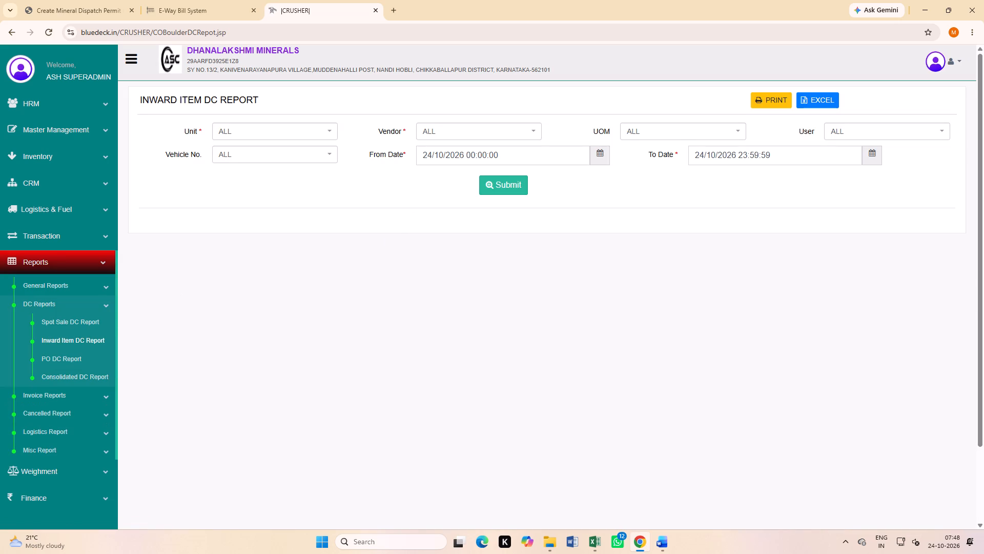
pyautogui.click(600, 157)
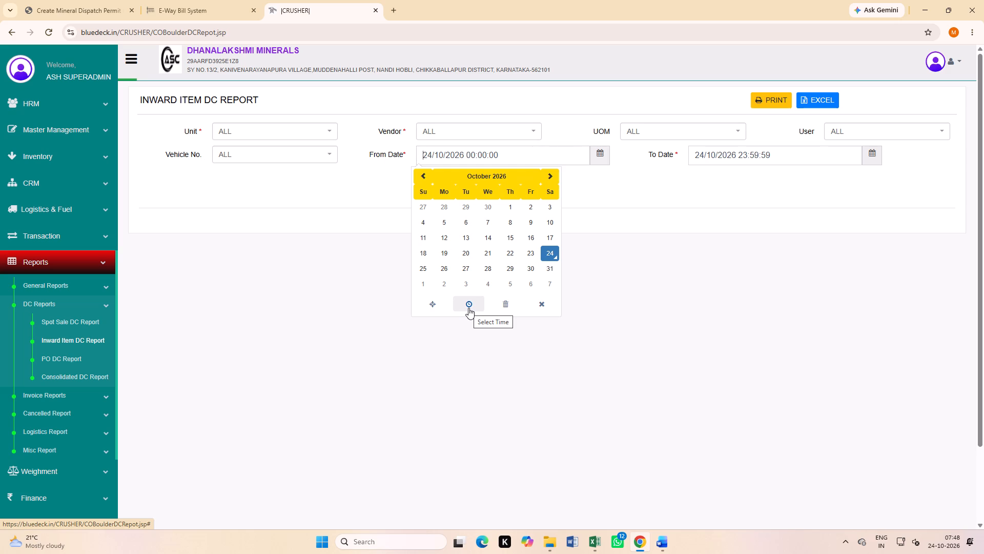
pyautogui.click(430, 153)
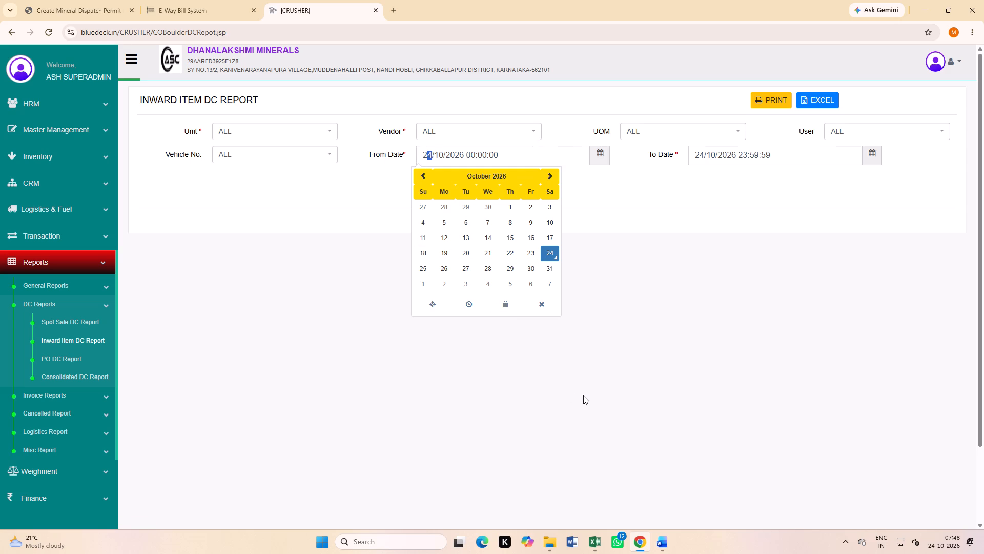
pyautogui.press('3')
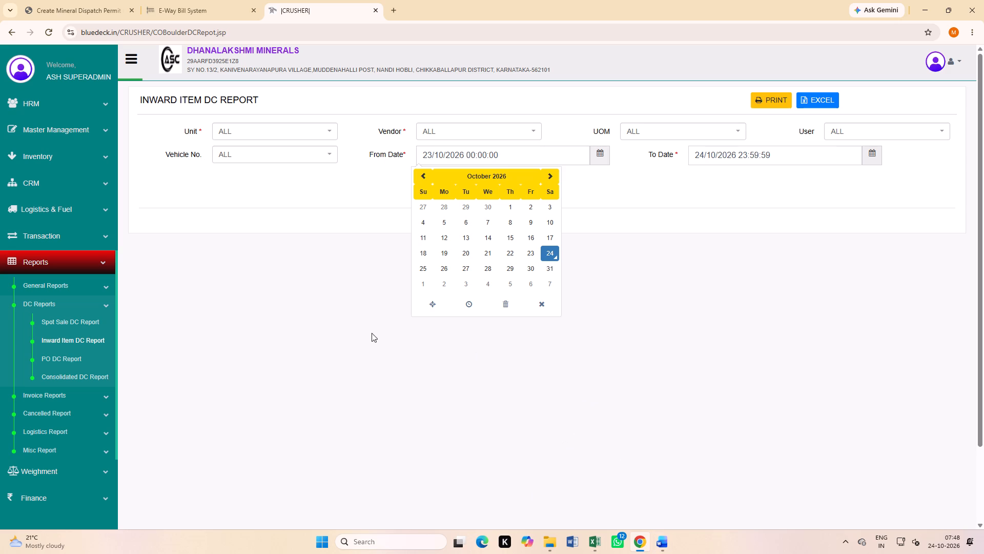
pyautogui.click(366, 330)
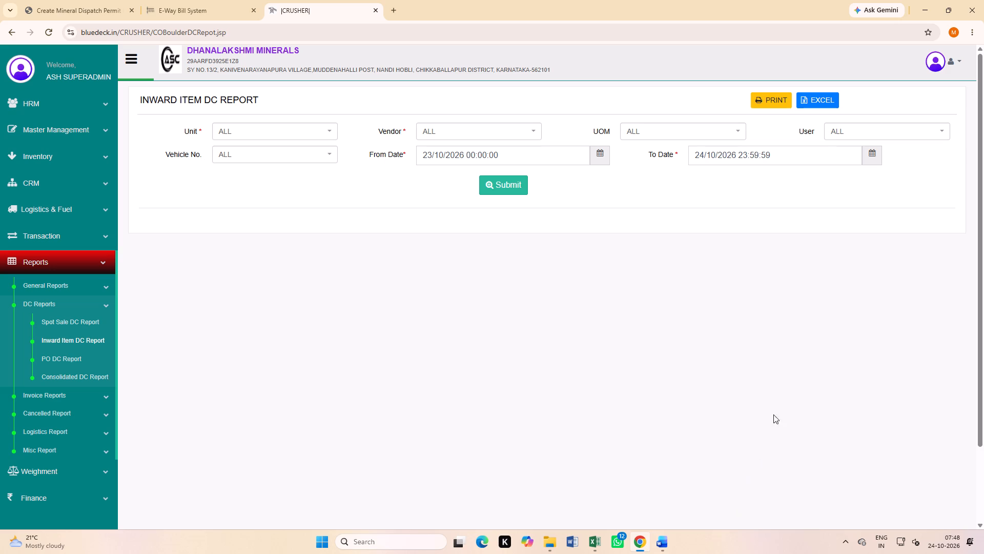
pyautogui.click(520, 191)
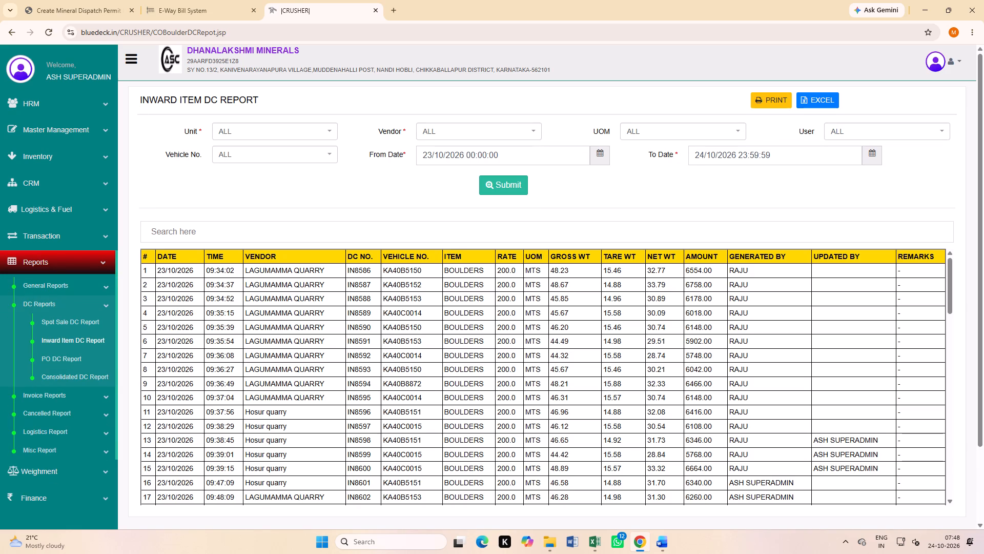
# Export the inward item DC report to Excel and open the downloaded workbook.
pyautogui.click(823, 102)
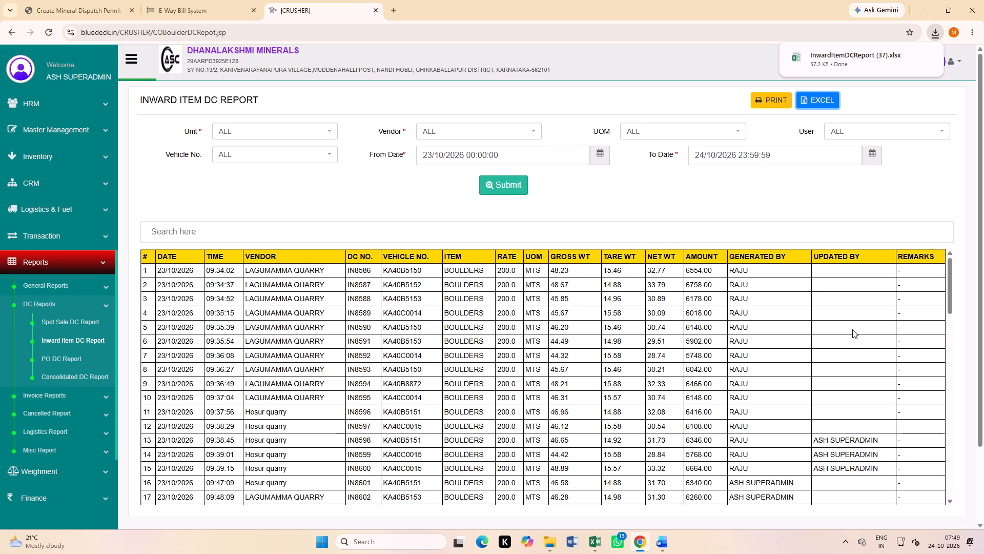
pyautogui.moveTo(950, 292); pyautogui.dragTo(958, 328)
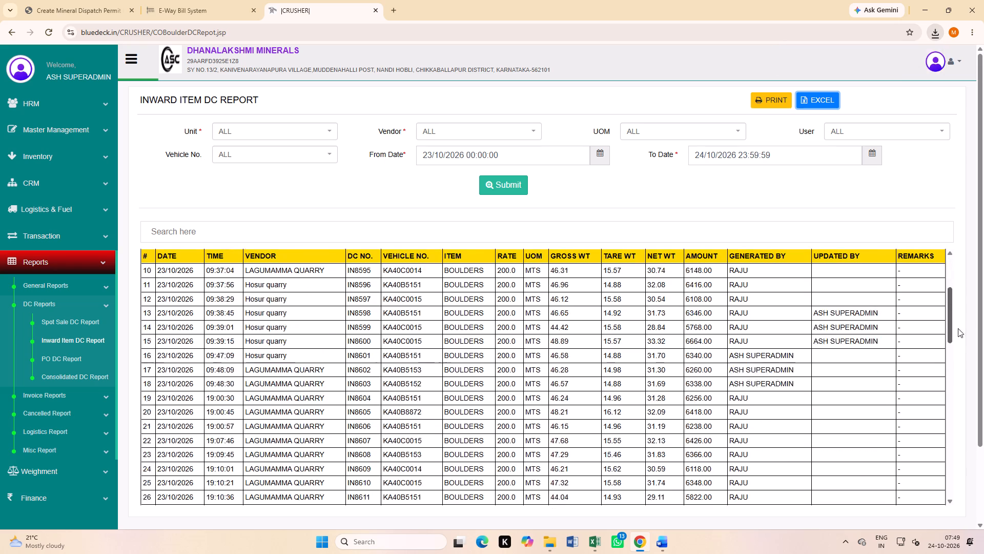
pyautogui.moveTo(958, 328); pyautogui.dragTo(963, 434)
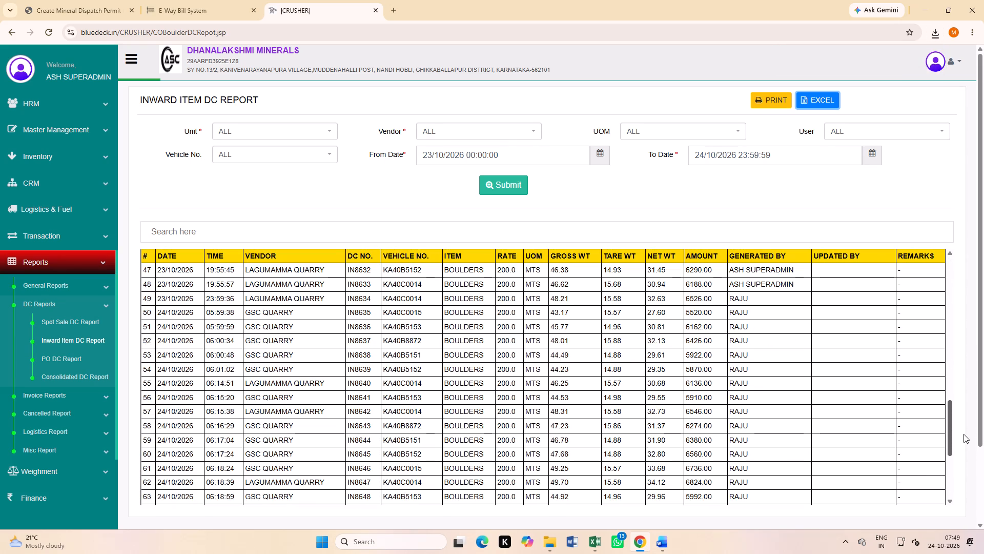
pyautogui.moveTo(963, 434); pyautogui.dragTo(966, 252)
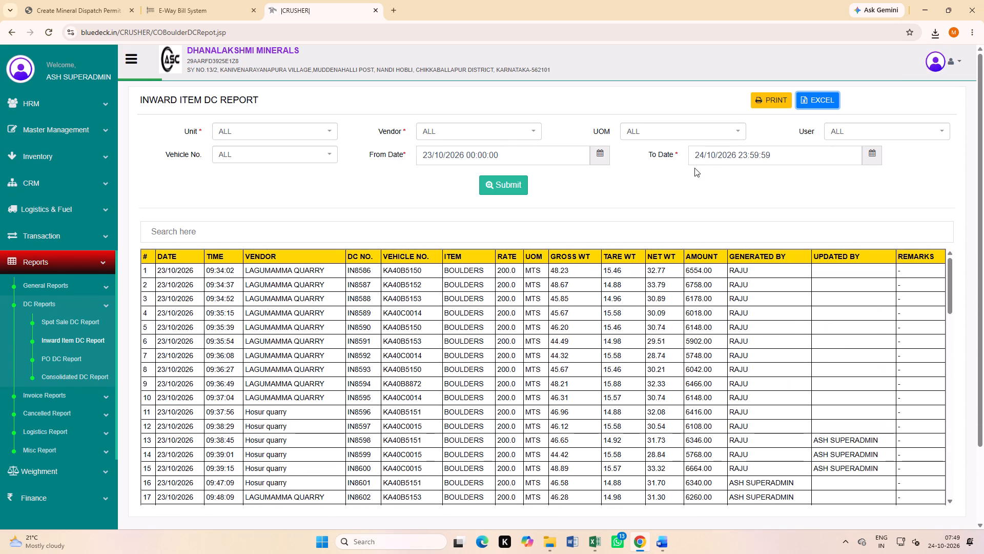
pyautogui.click(820, 100)
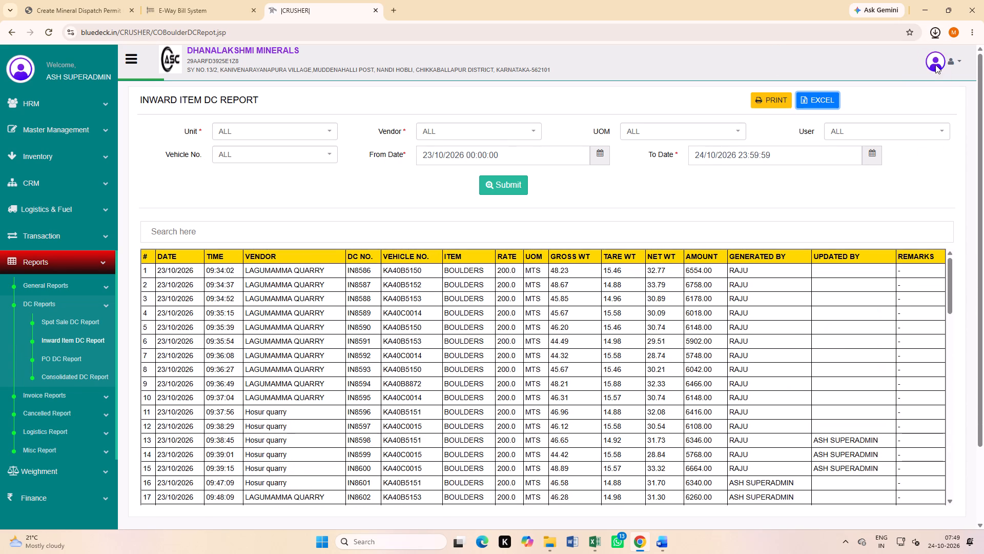
pyautogui.doubleClick(854, 59)
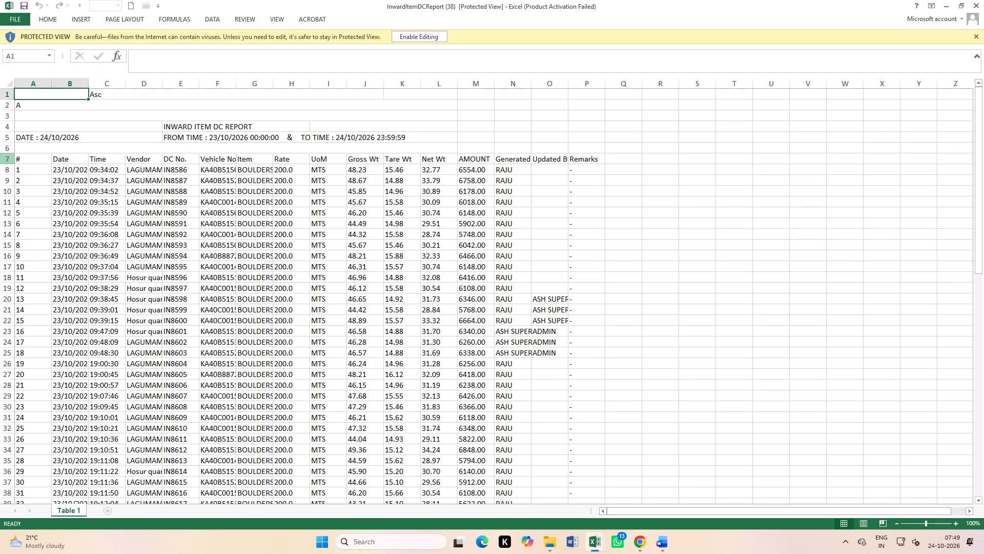
# Autofit all columns of the exported inward report, look through its entries, and close the workbook.
pyautogui.scroll(3, 65, 145)
pyautogui.click(11, 160)
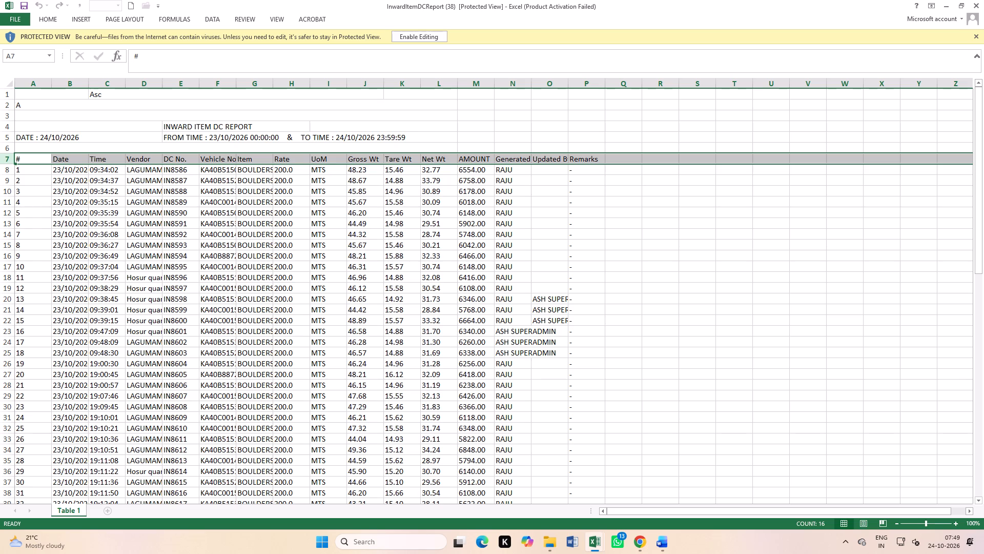
pyautogui.click(12, 84)
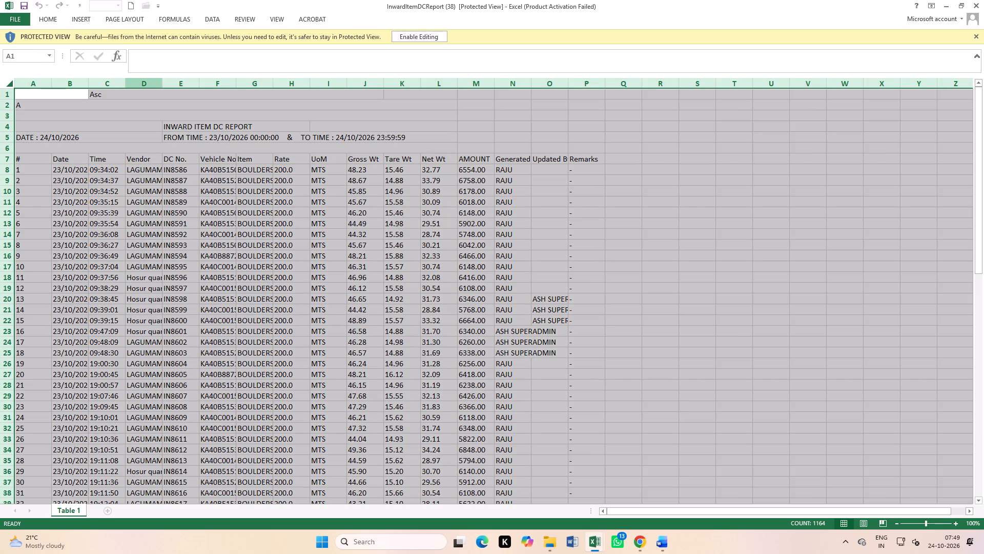
pyautogui.doubleClick(163, 83)
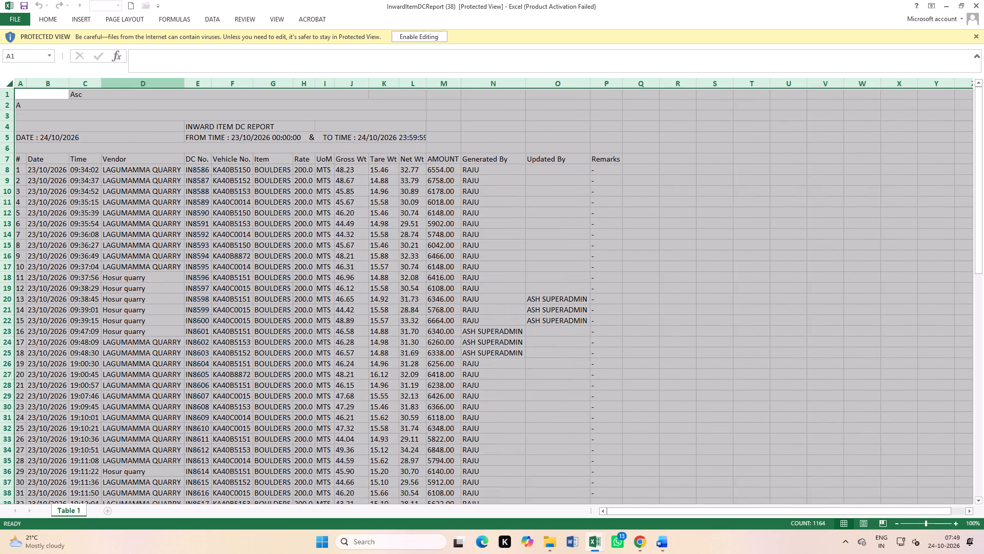
pyautogui.scroll(-18, 284, 324)
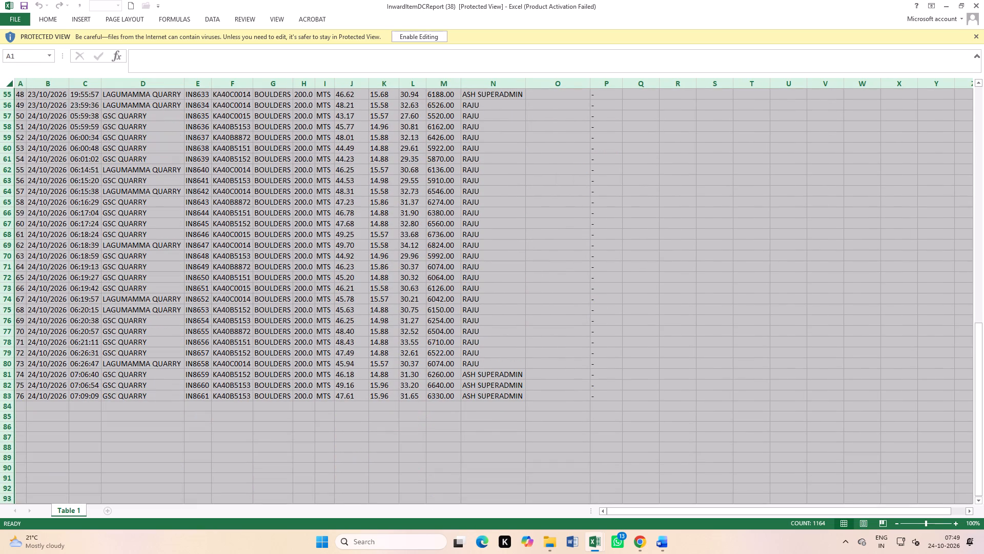
pyautogui.scroll(5, 283, 322)
pyautogui.scroll(5, 110, 211)
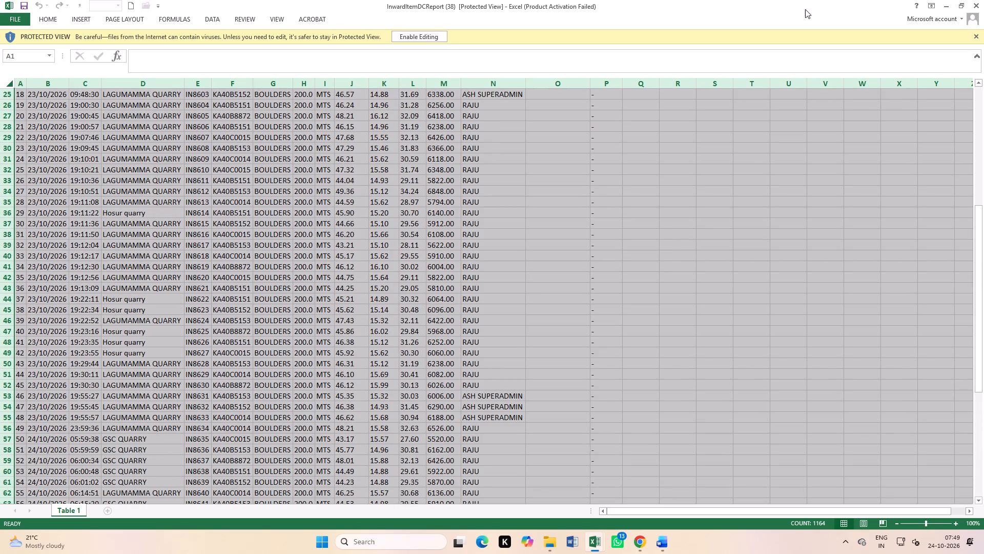
pyautogui.click(982, 2)
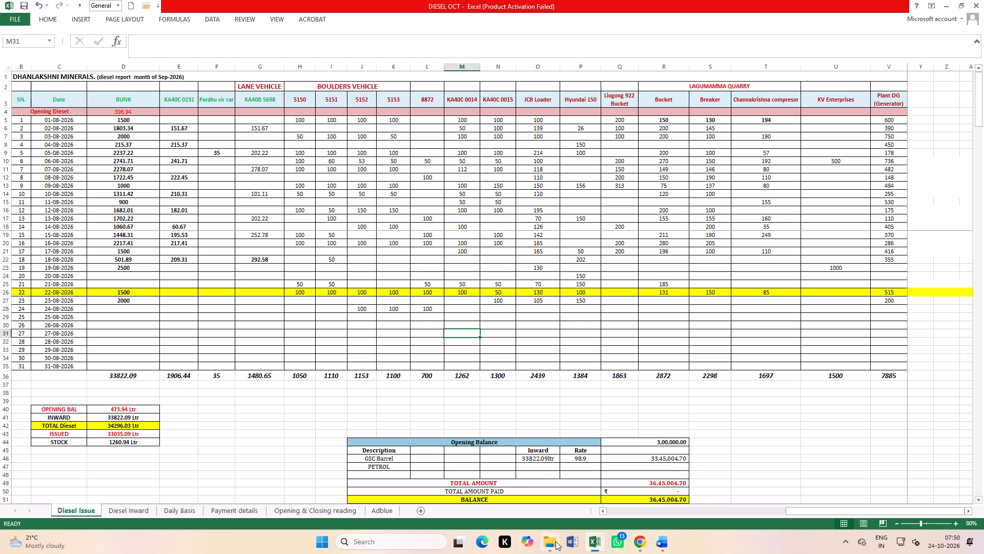
# Switch back to Chrome and regenerate the Inward Item DC Report with the From Date set to 23/10/2026 20:00:00.
pyautogui.click(640, 541)
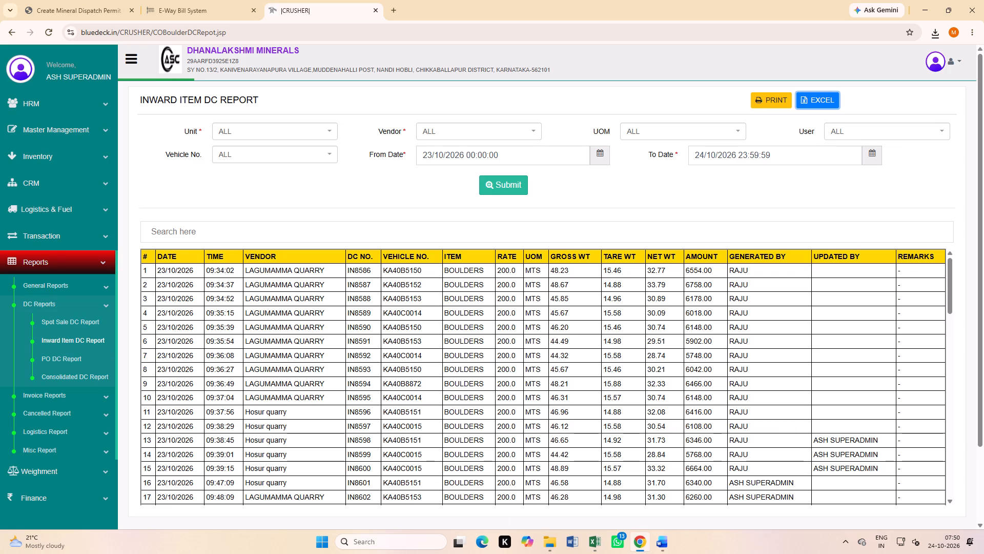
pyautogui.click(602, 155)
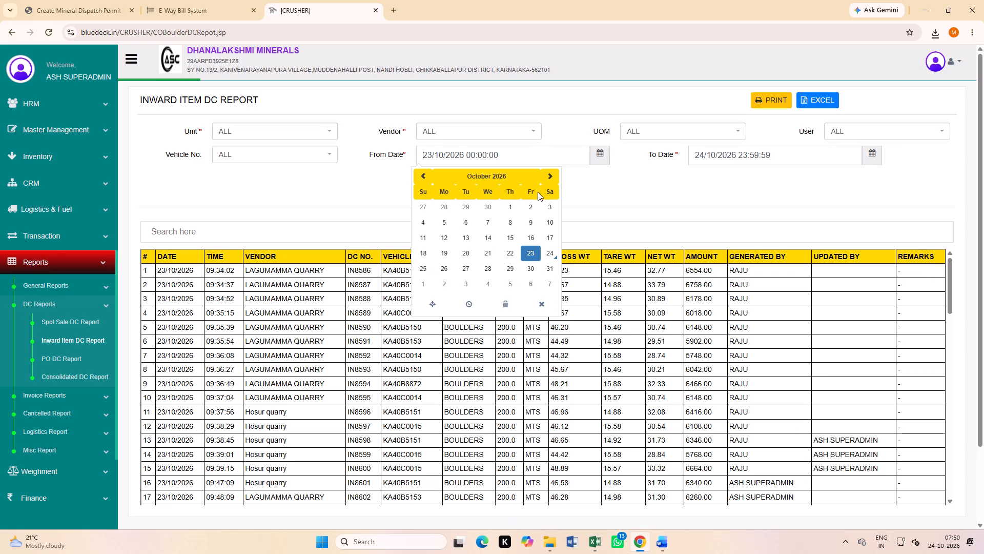
pyautogui.click(474, 303)
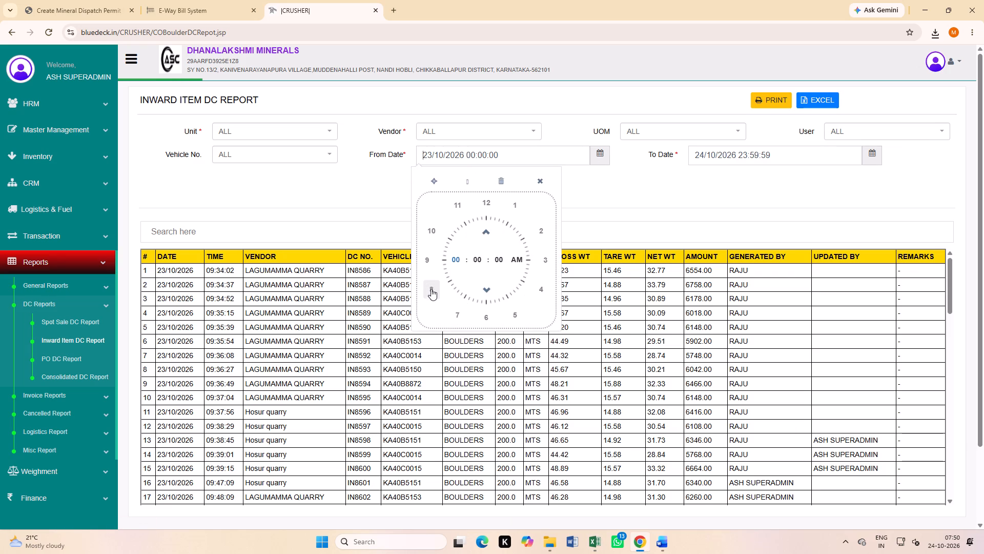
pyautogui.click(432, 290)
pyautogui.click(517, 260)
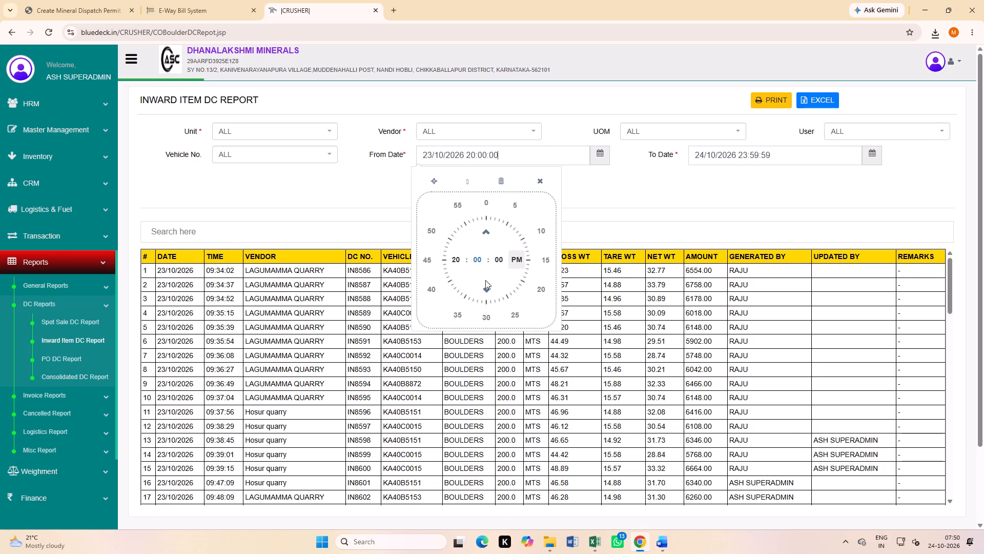
pyautogui.click(349, 216)
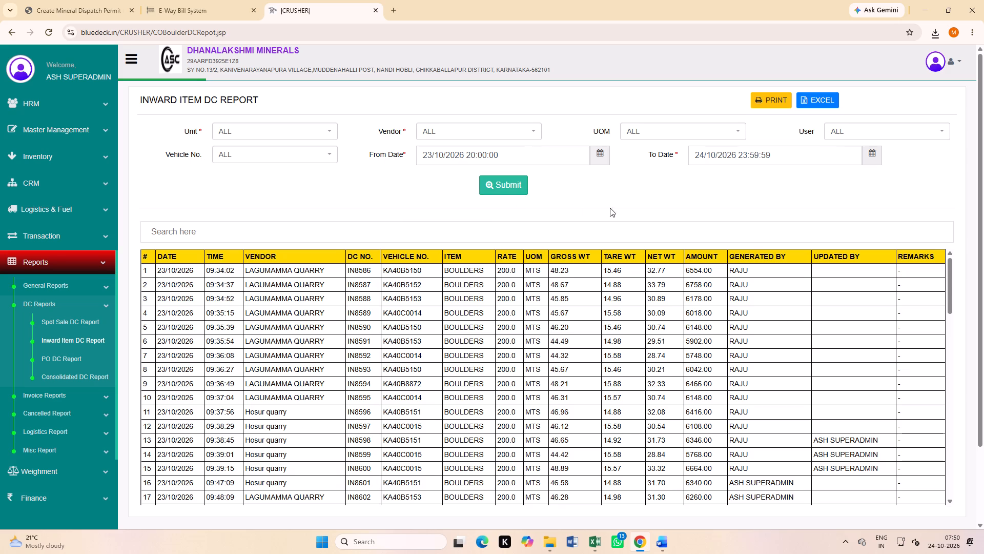
pyautogui.scroll(-1, 624, 203)
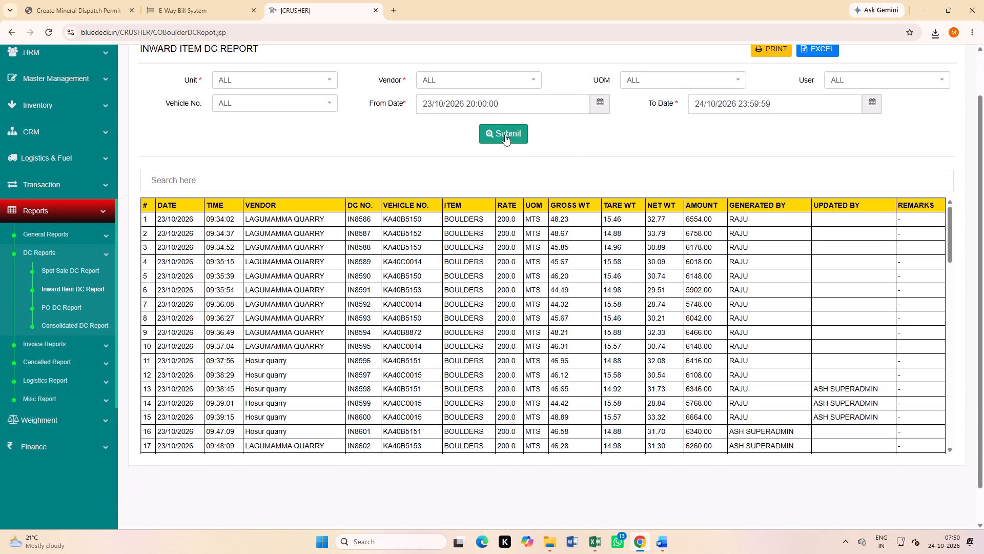
pyautogui.click(505, 134)
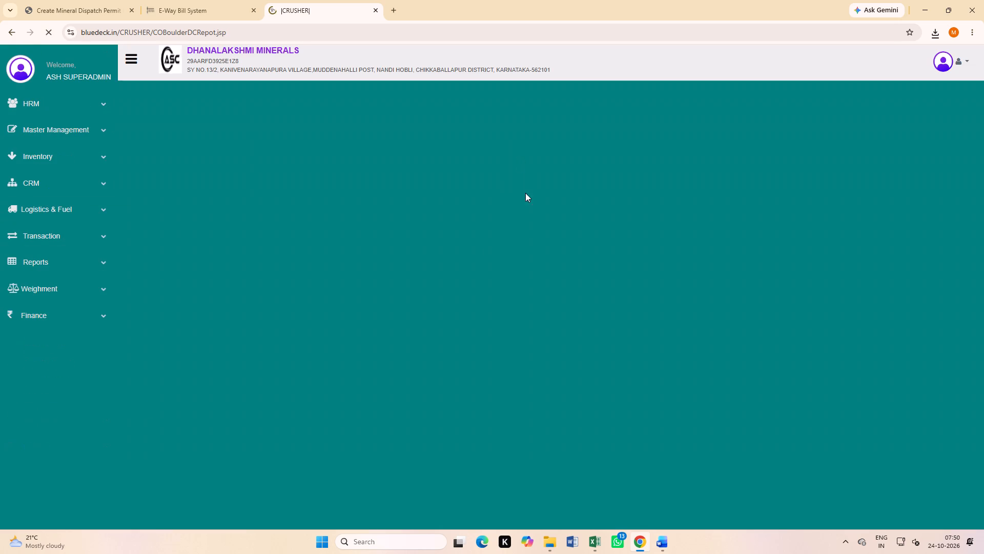
pyautogui.click(520, 188)
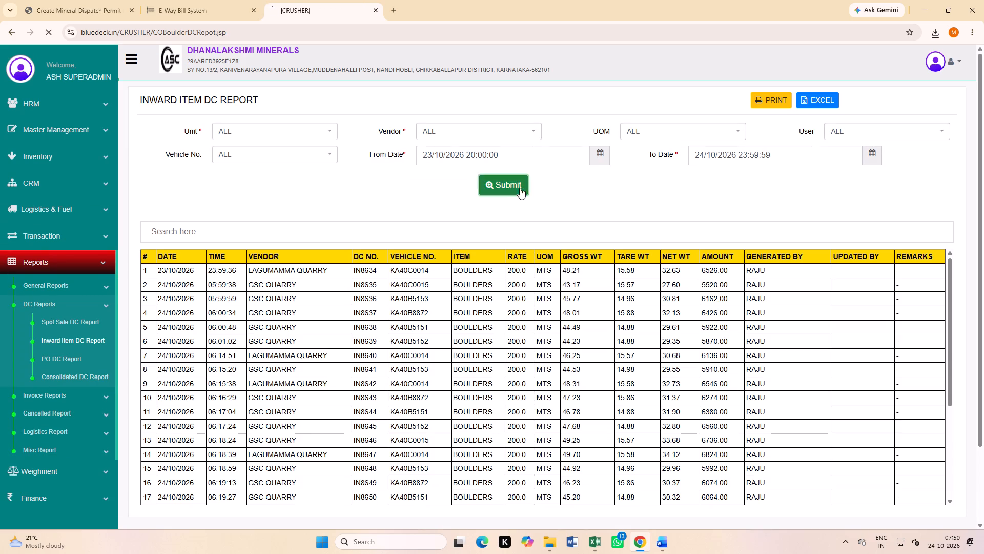
# Export the regenerated Inward Item DC Report to Excel and open the downloaded workbook.
pyautogui.click(817, 105)
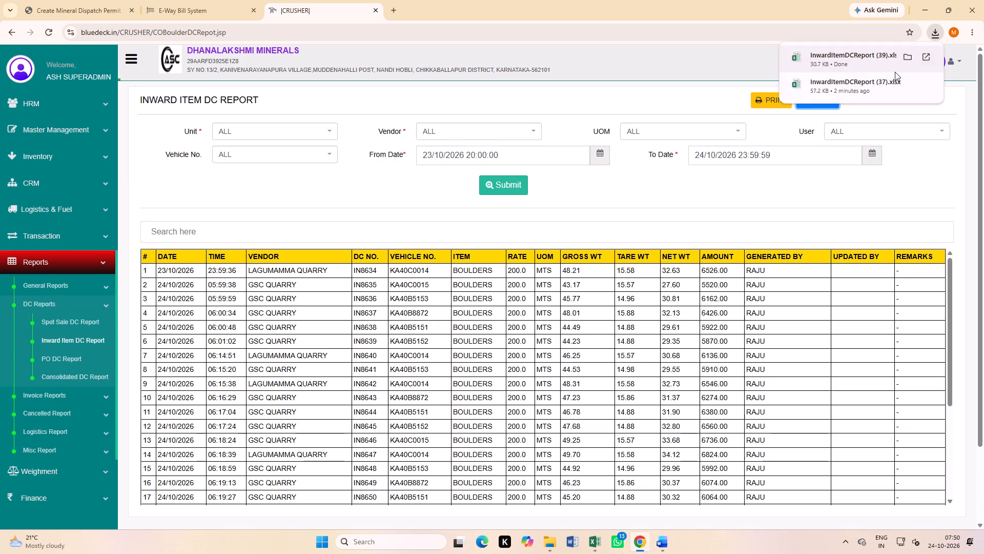
pyautogui.doubleClick(847, 57)
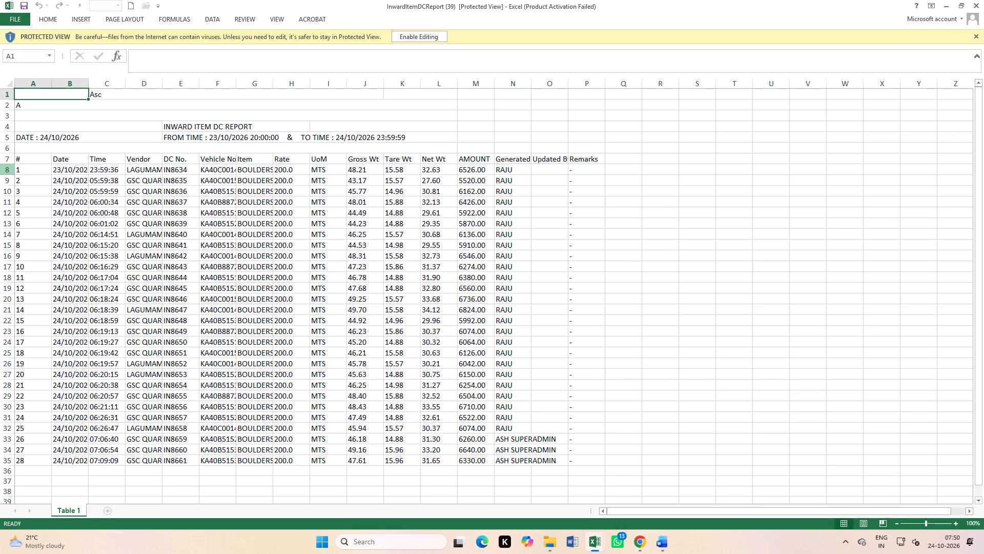
# Look through the exported report's entries, enable editing, and autofit all columns of the sheet.
pyautogui.scroll(-4, 704, 363)
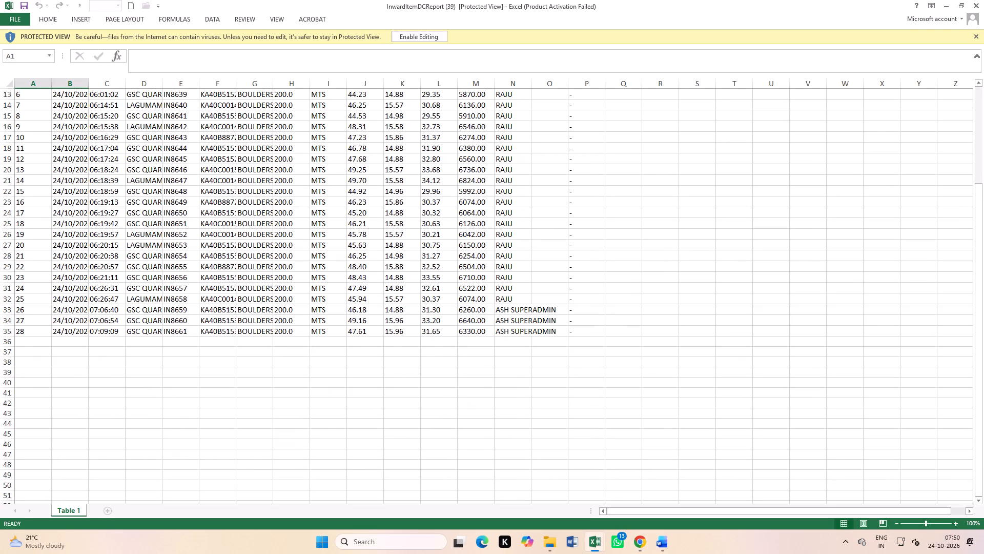
pyautogui.scroll(4, 697, 360)
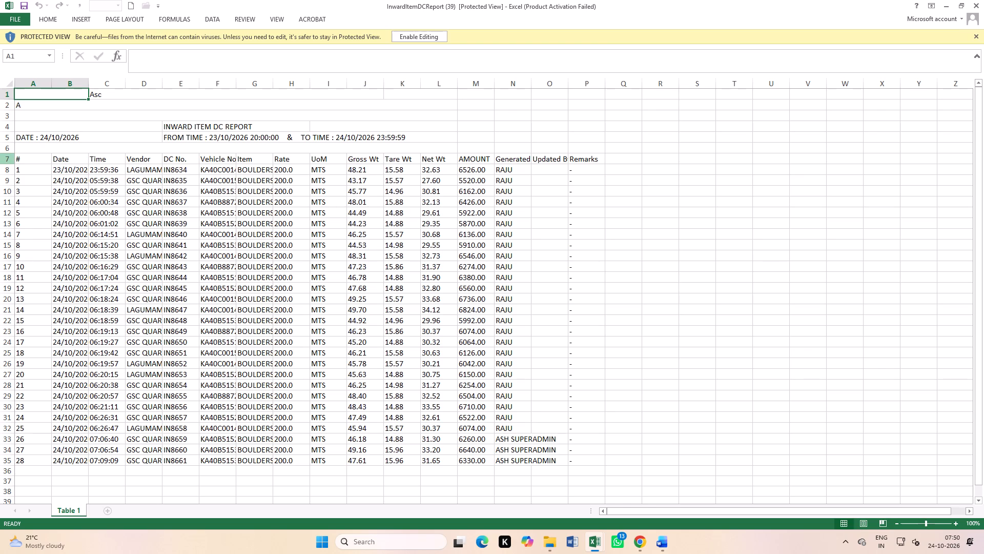
pyautogui.click(9, 160)
pyautogui.click(421, 35)
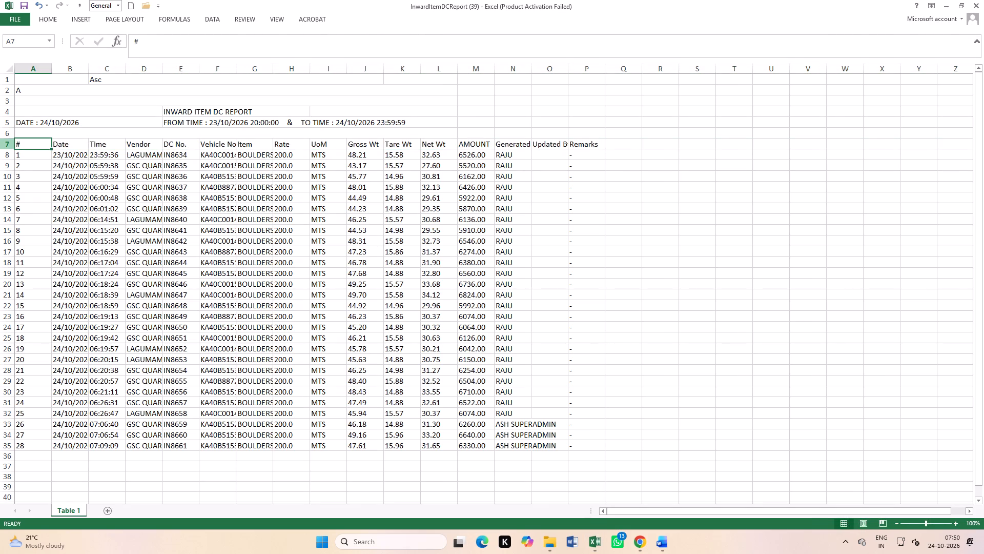
pyautogui.click(10, 145)
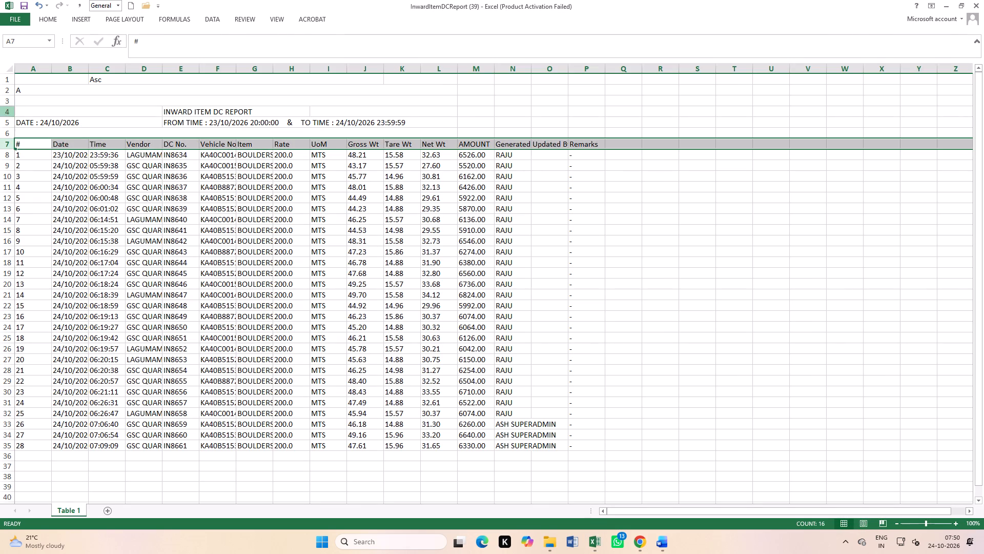
pyautogui.click(11, 70)
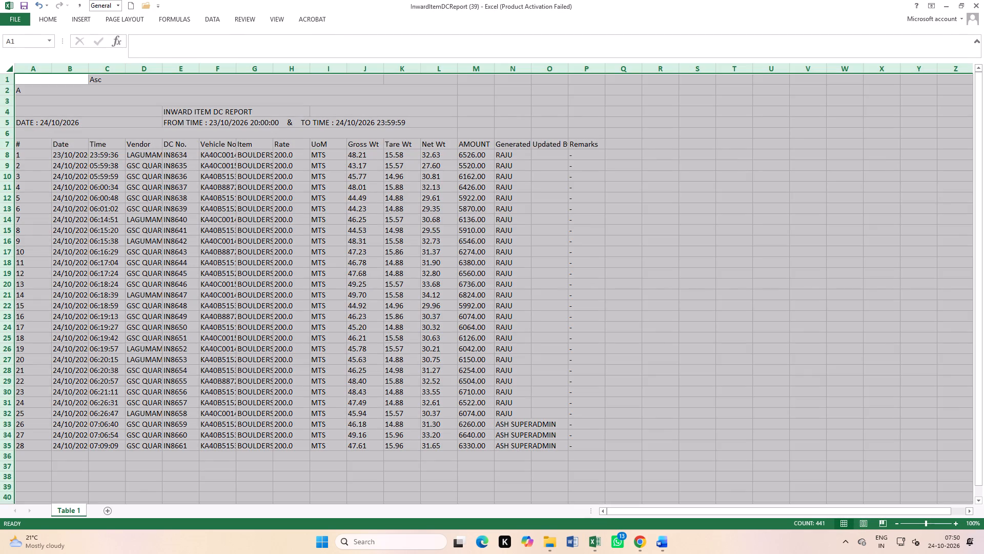
pyautogui.doubleClick(88, 68)
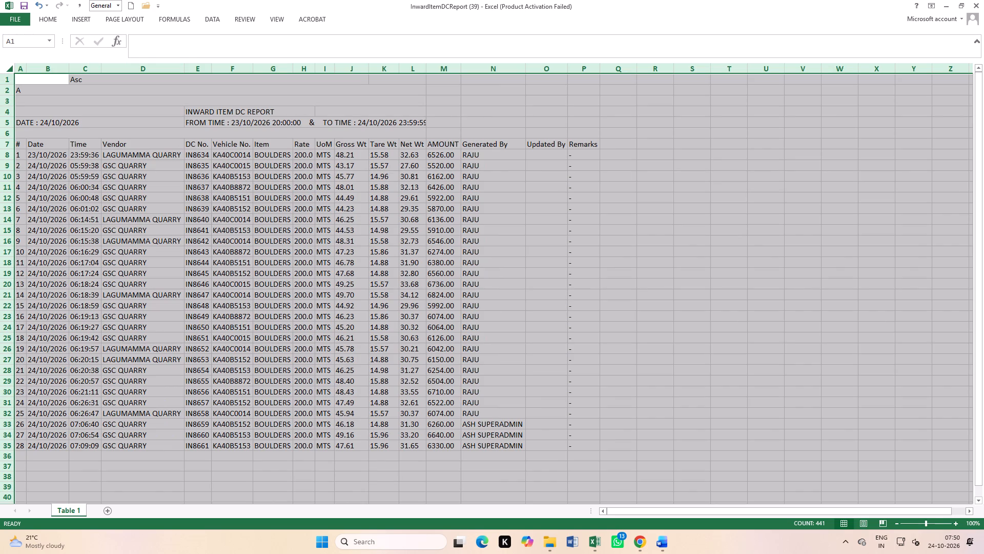
# Add filters to the report's header row, row 7.
pyautogui.click(10, 145)
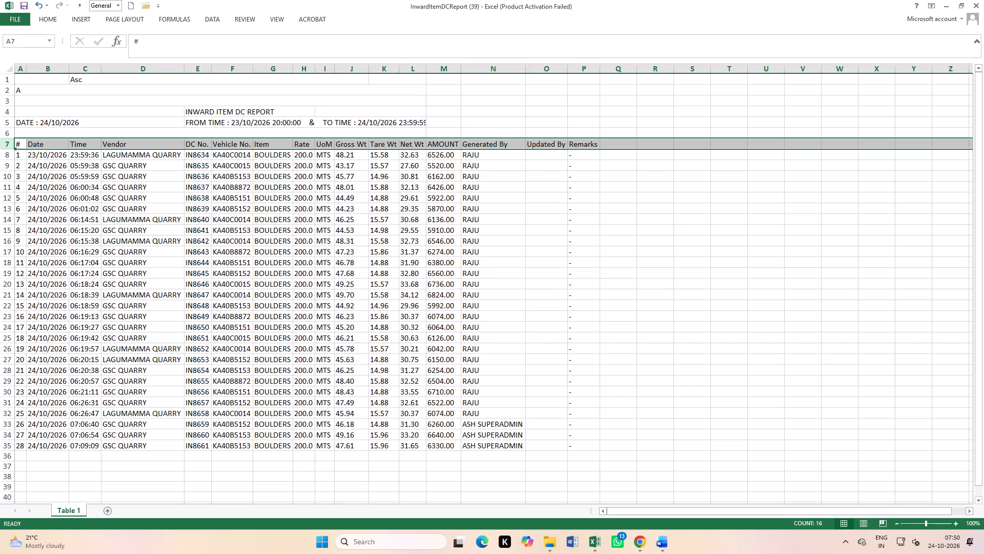
pyautogui.click(211, 21)
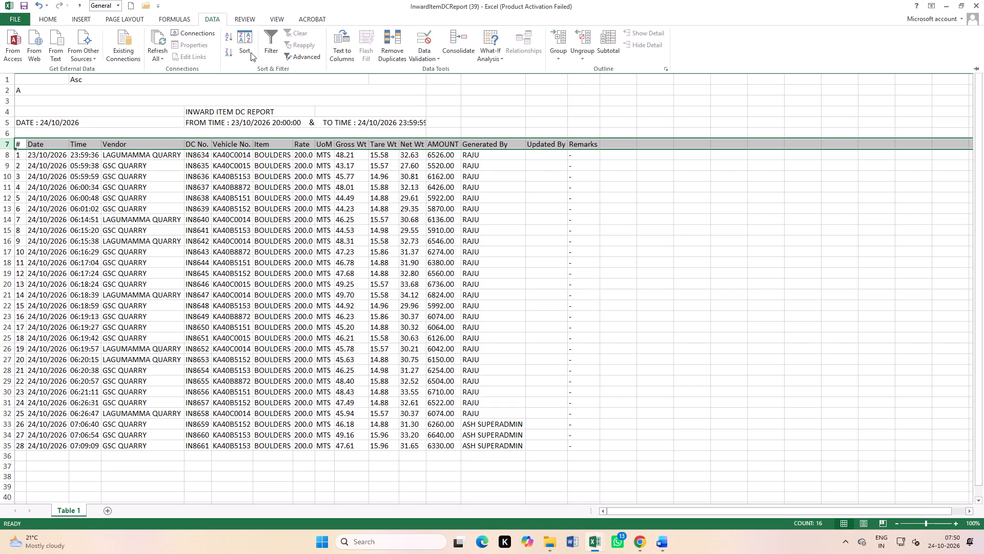
pyautogui.click(276, 44)
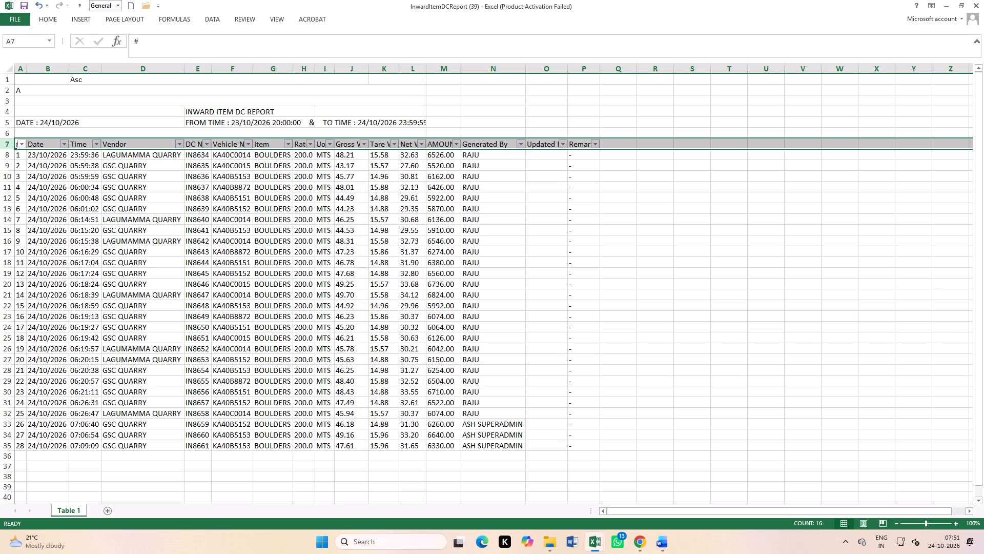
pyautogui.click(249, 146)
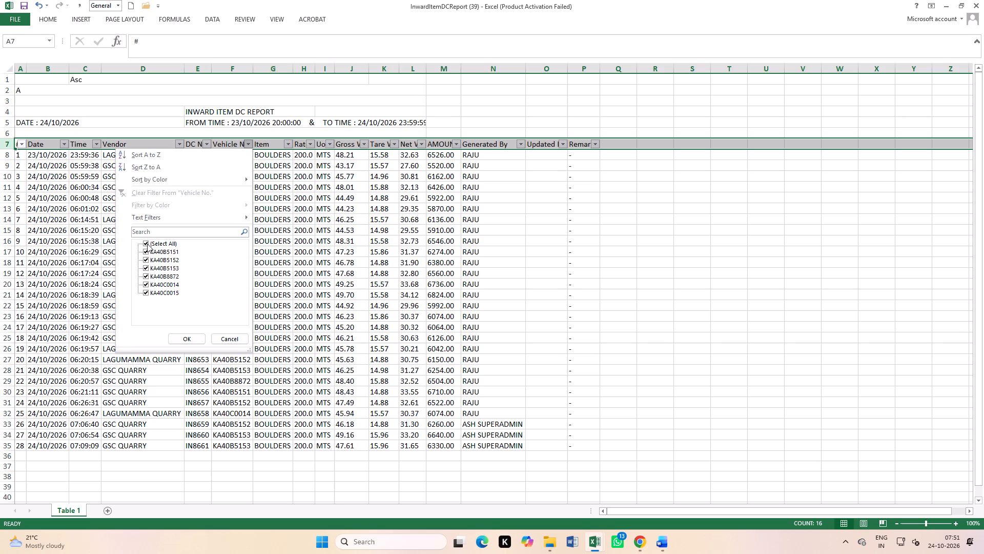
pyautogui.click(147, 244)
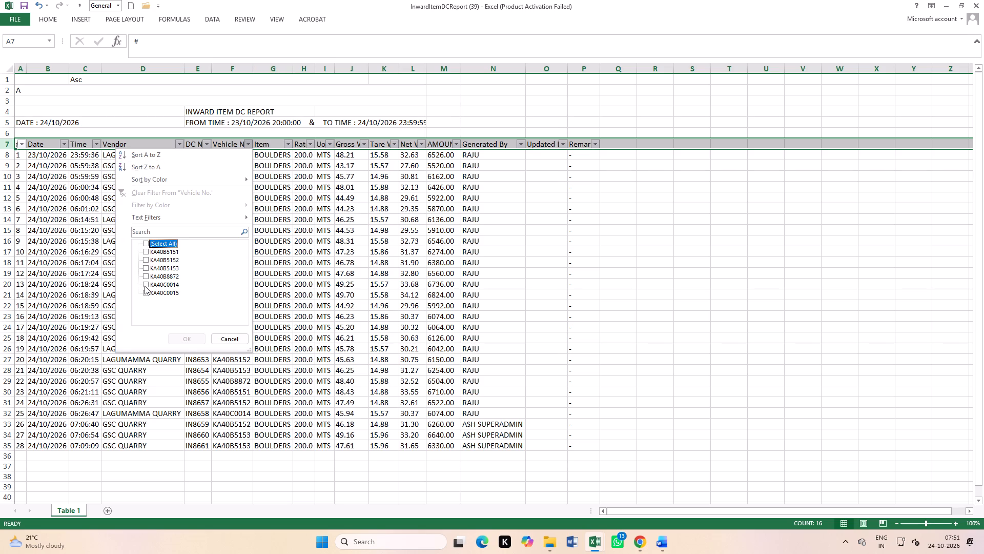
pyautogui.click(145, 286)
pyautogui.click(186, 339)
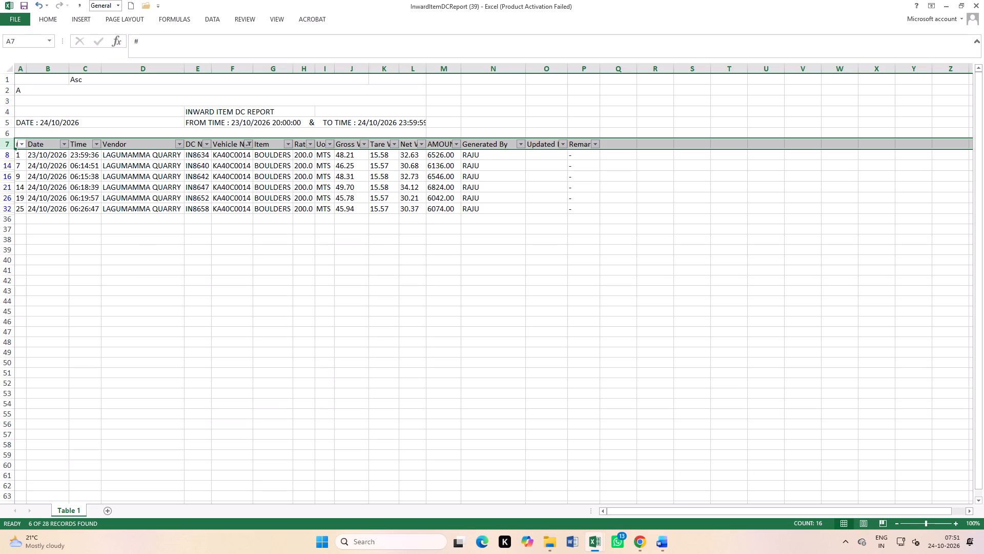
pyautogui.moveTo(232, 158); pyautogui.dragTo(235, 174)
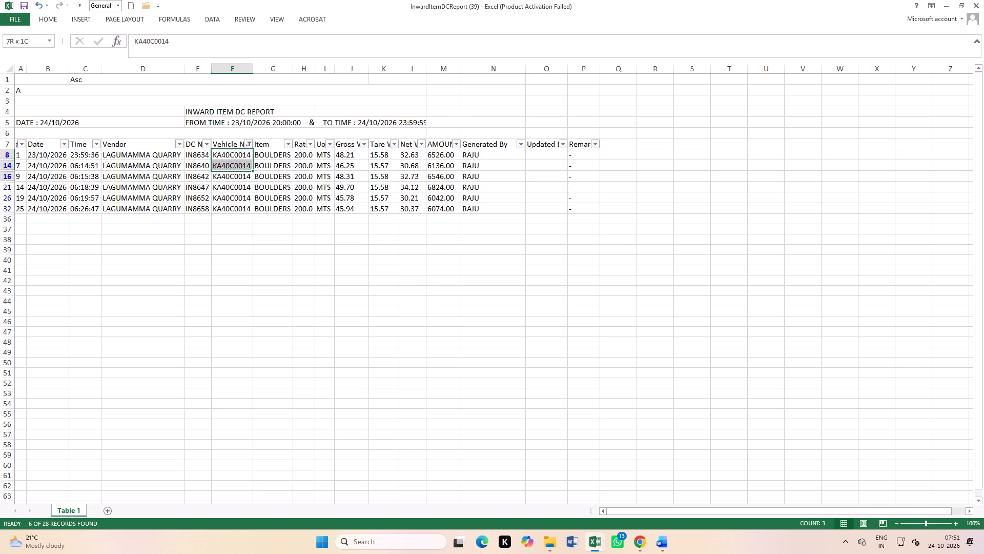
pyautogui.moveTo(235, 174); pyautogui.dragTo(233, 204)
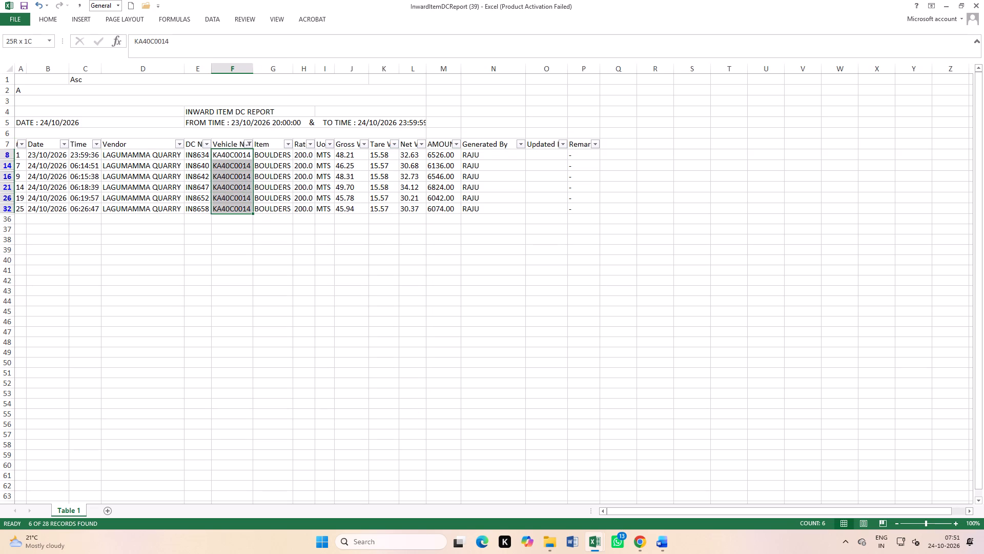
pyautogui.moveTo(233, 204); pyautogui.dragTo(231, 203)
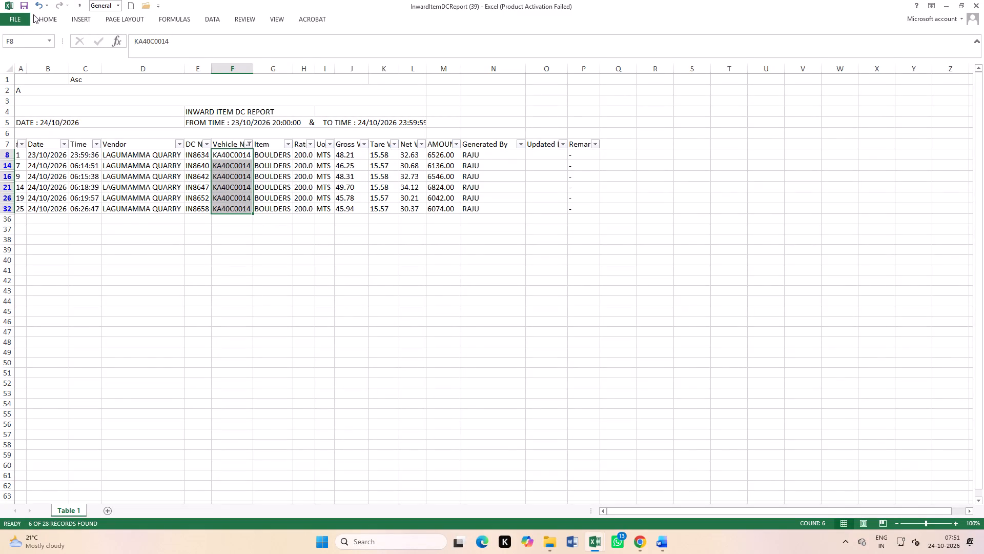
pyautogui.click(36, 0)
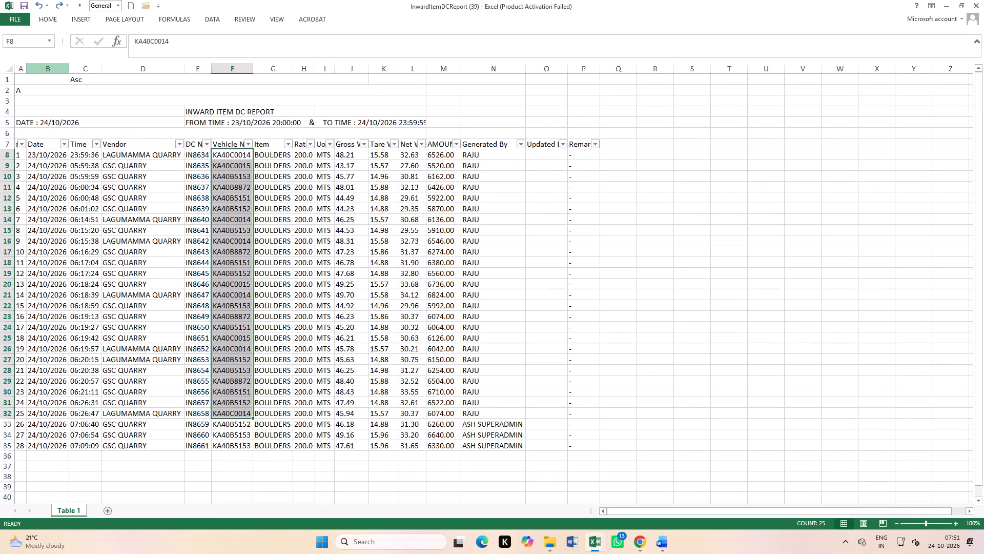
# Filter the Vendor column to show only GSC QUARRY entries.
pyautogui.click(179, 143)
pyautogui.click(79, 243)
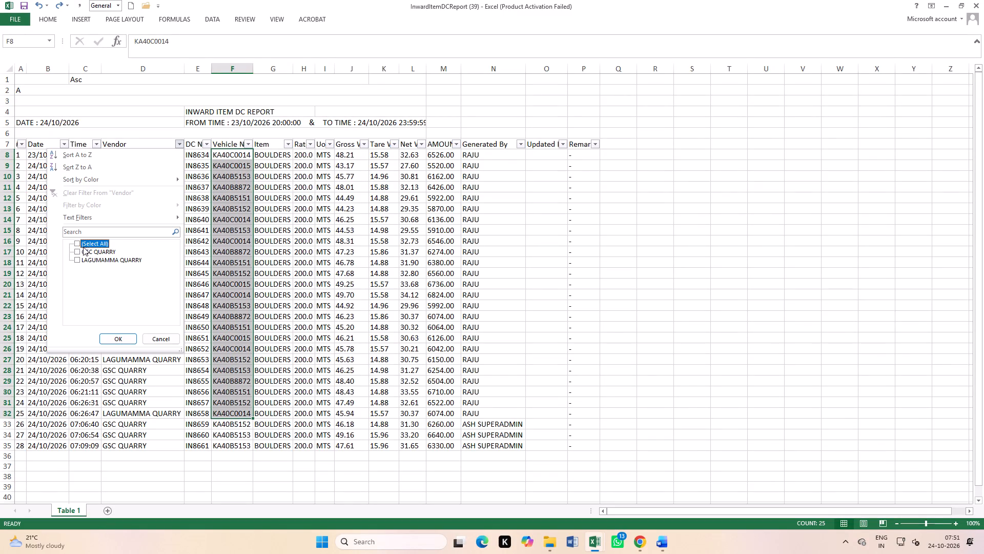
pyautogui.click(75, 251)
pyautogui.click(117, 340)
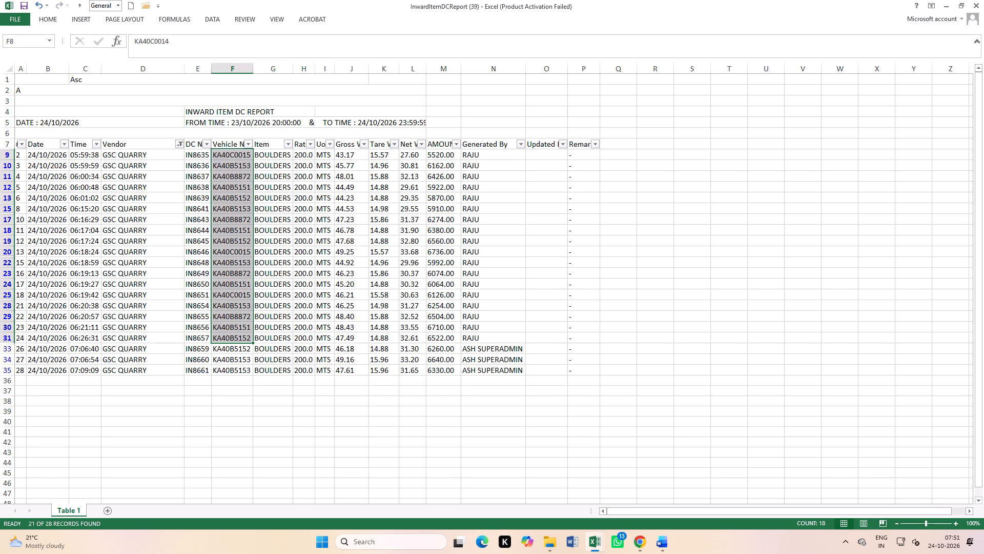
# Change the Vendor filter to show only LAGUMAMMA QUARRY entries and check their vehicle numbers.
pyautogui.click(180, 144)
pyautogui.click(81, 252)
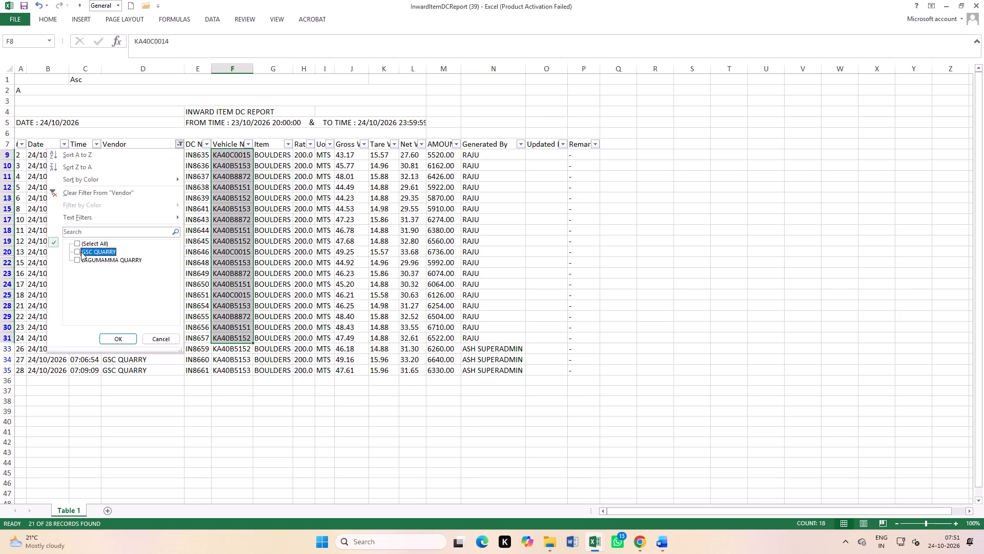
pyautogui.click(77, 259)
pyautogui.click(113, 339)
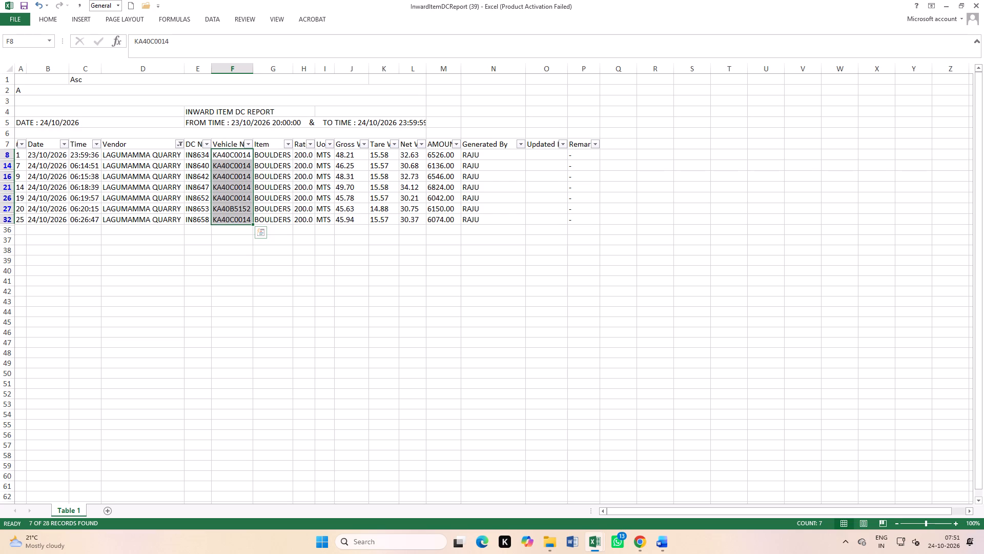
# Switch back to Chrome and retrieve DC No 8653 for UNIT-2, year 2026-2027, in Update Inward Item DC.
pyautogui.click(629, 544)
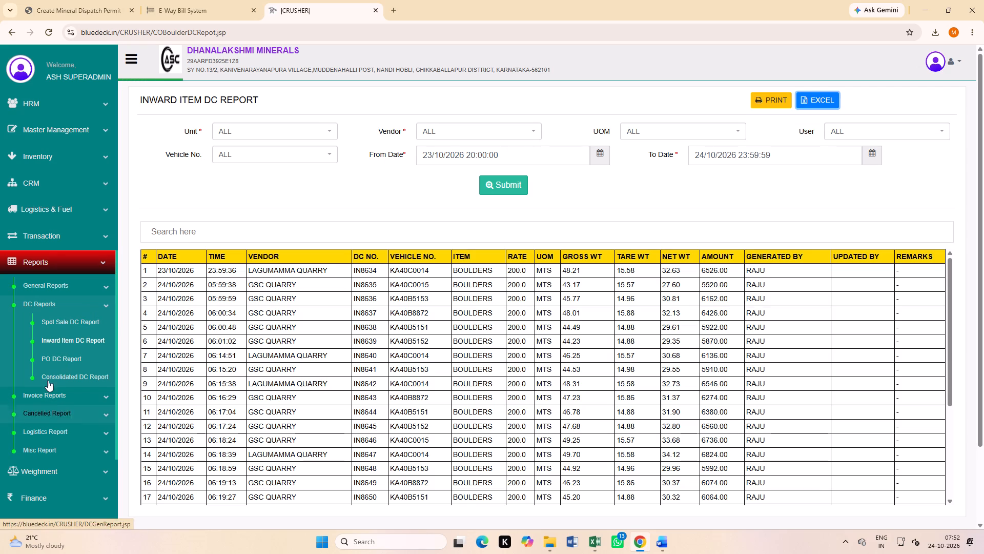
pyautogui.click(45, 238)
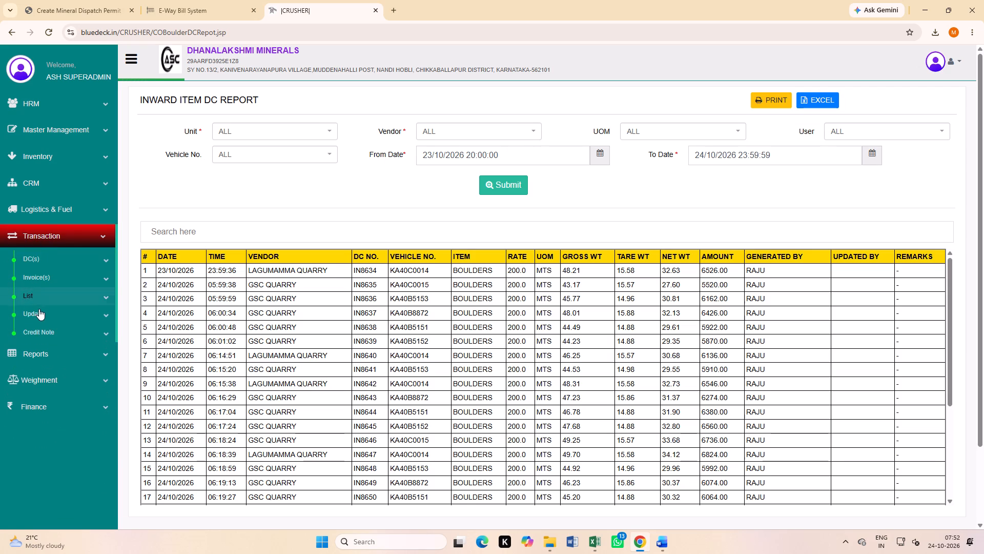
pyautogui.click(39, 312)
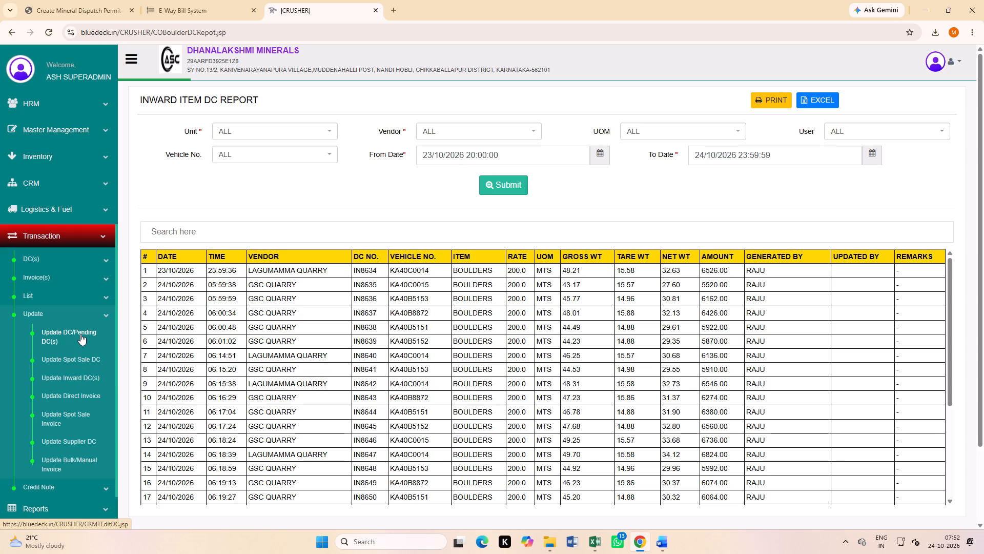
pyautogui.click(84, 381)
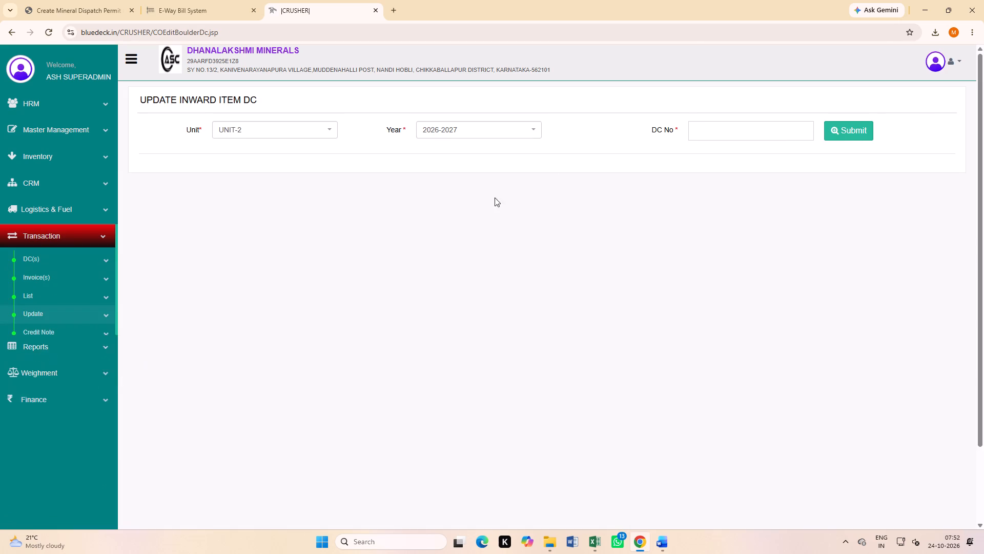
pyautogui.click(710, 130)
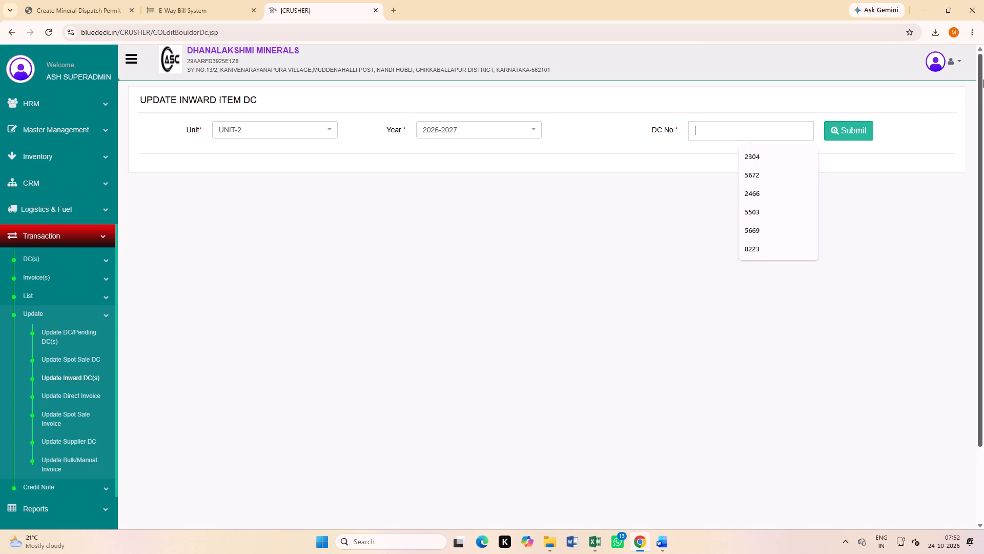
pyautogui.write('86')
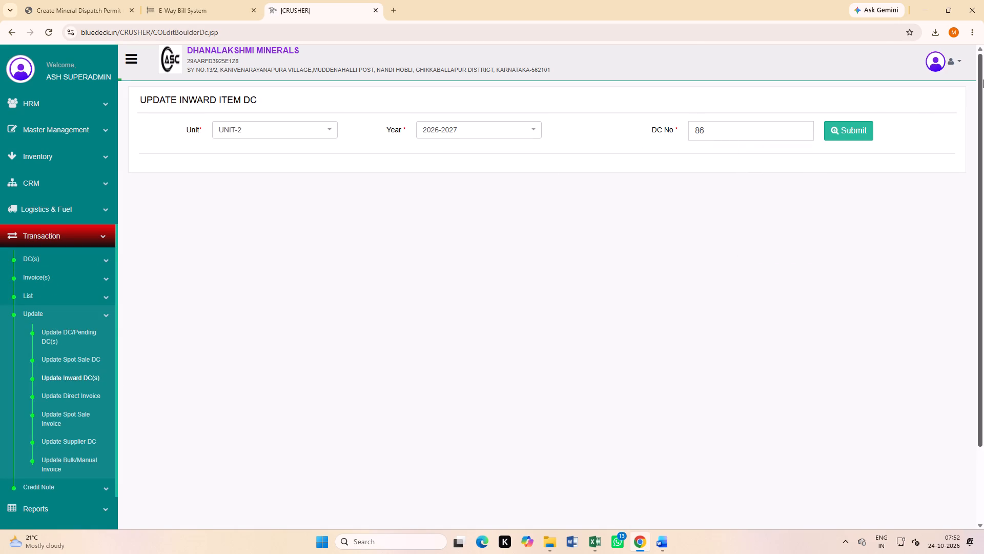
pyautogui.write('53')
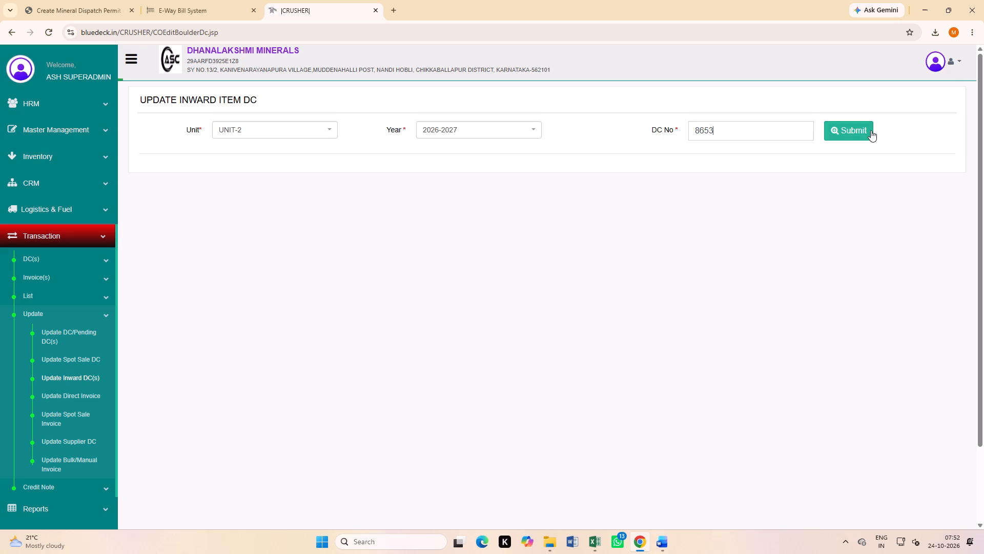
pyautogui.click(871, 130)
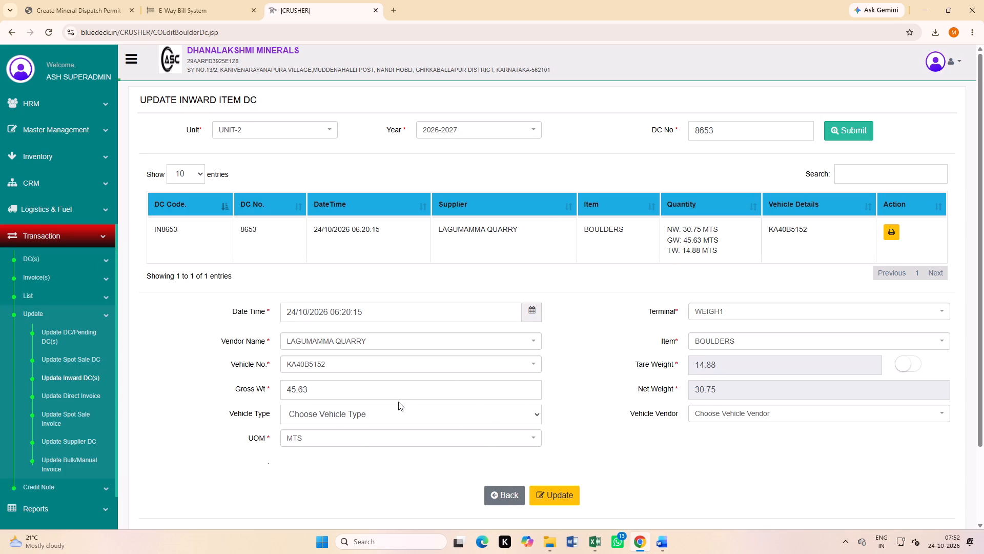
# Change the vendor of inward DC 8653 to GSC QUARRY and submit the update without remarks.
pyautogui.click(389, 340)
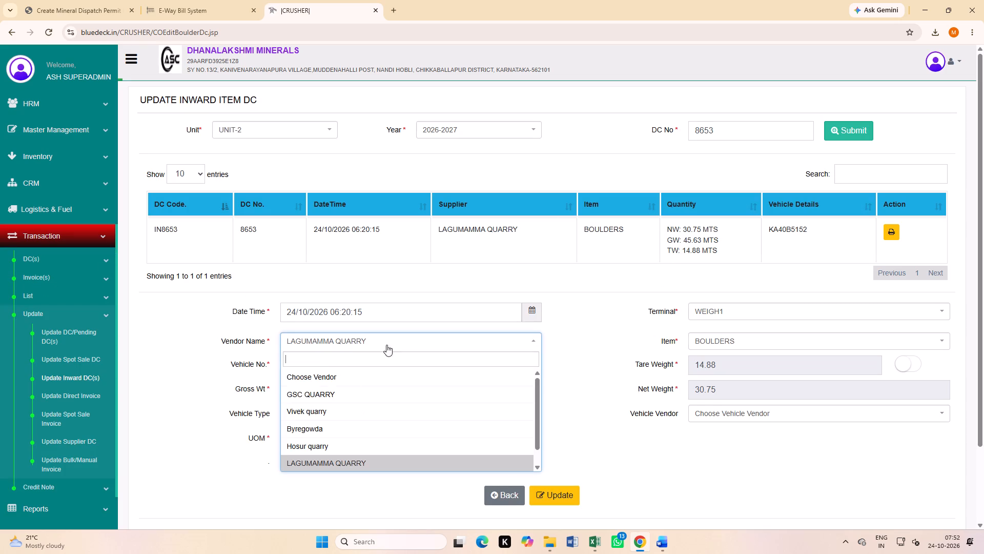
pyautogui.click(325, 398)
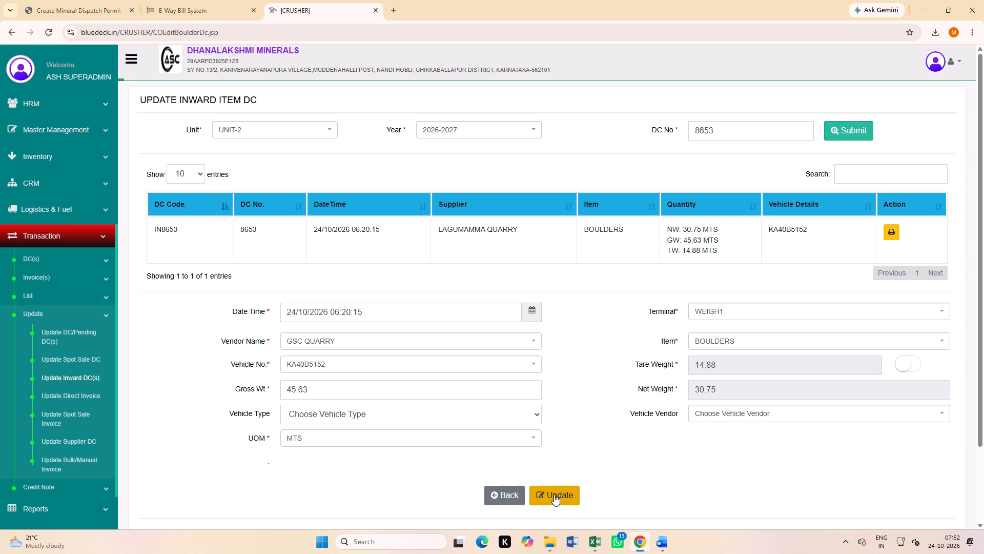
pyautogui.click(556, 493)
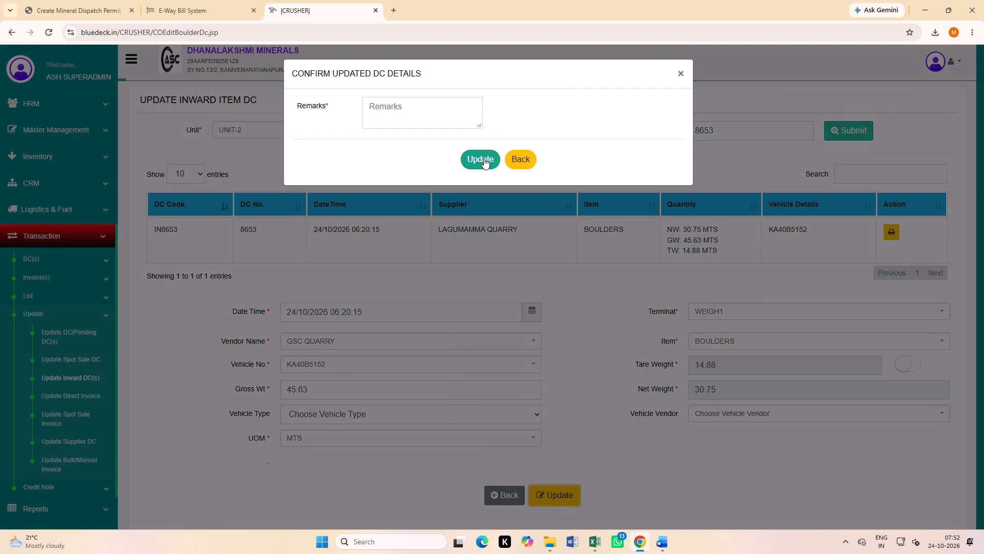
pyautogui.click(484, 158)
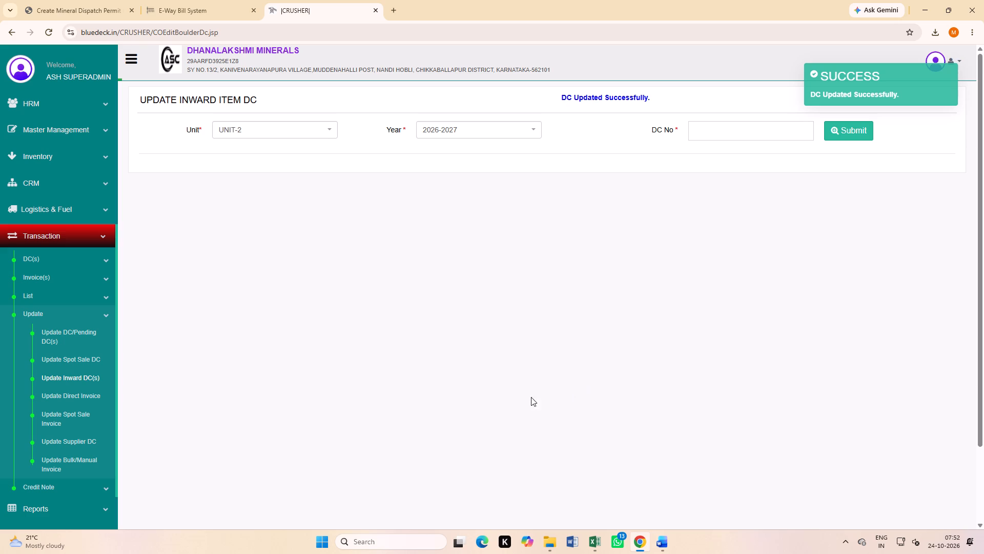
# Open the Inward Item DC Report and run it for all units and vendors on 24/10/2026.
pyautogui.click(51, 512)
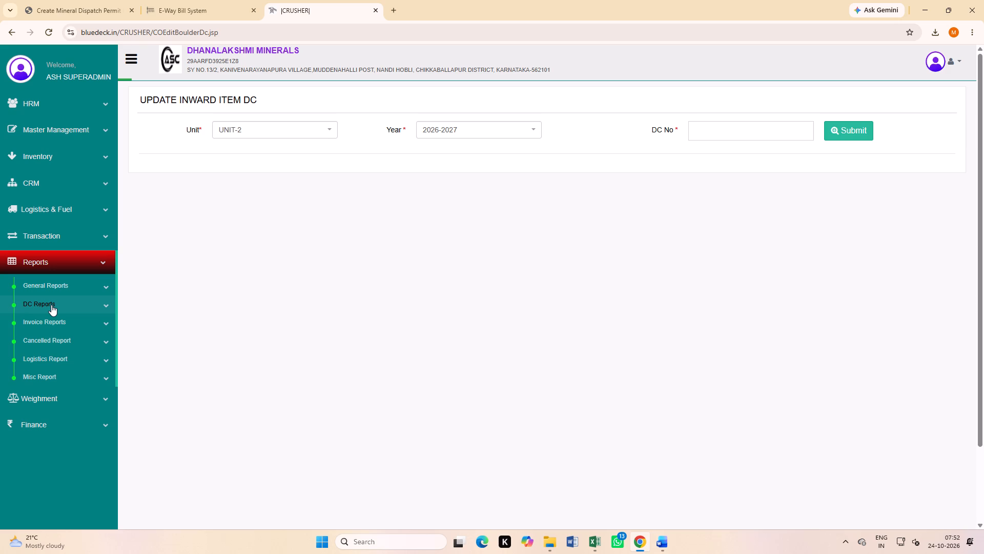
pyautogui.click(51, 305)
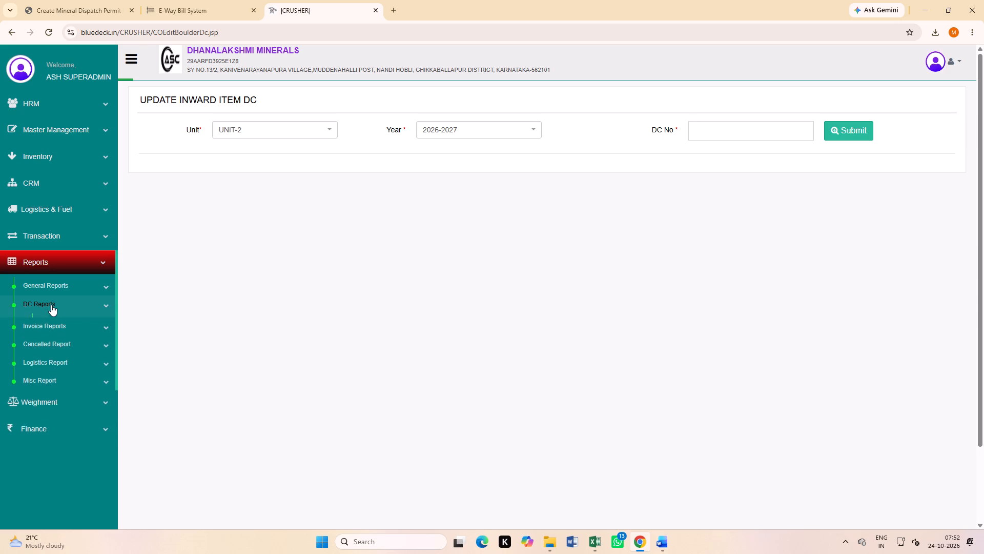
pyautogui.click(72, 341)
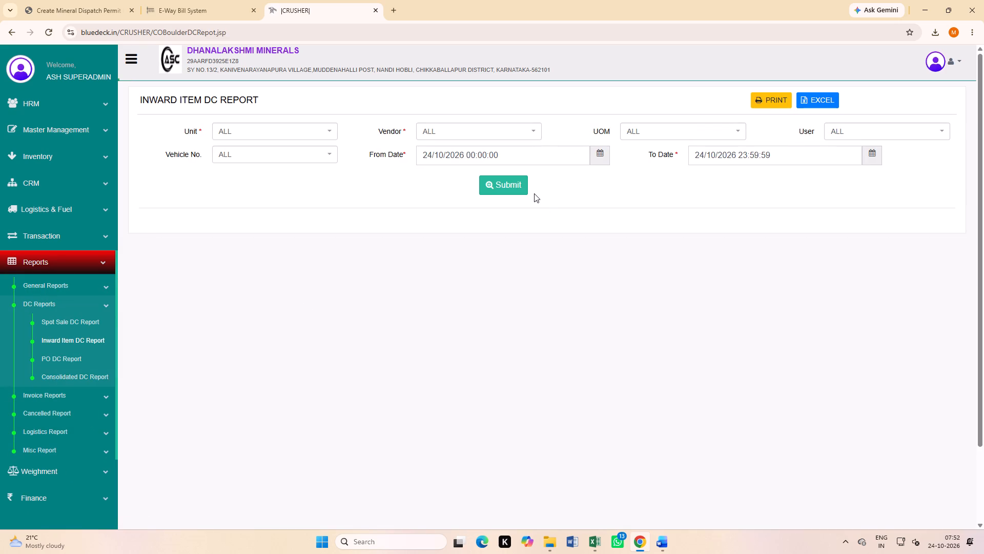
pyautogui.click(514, 187)
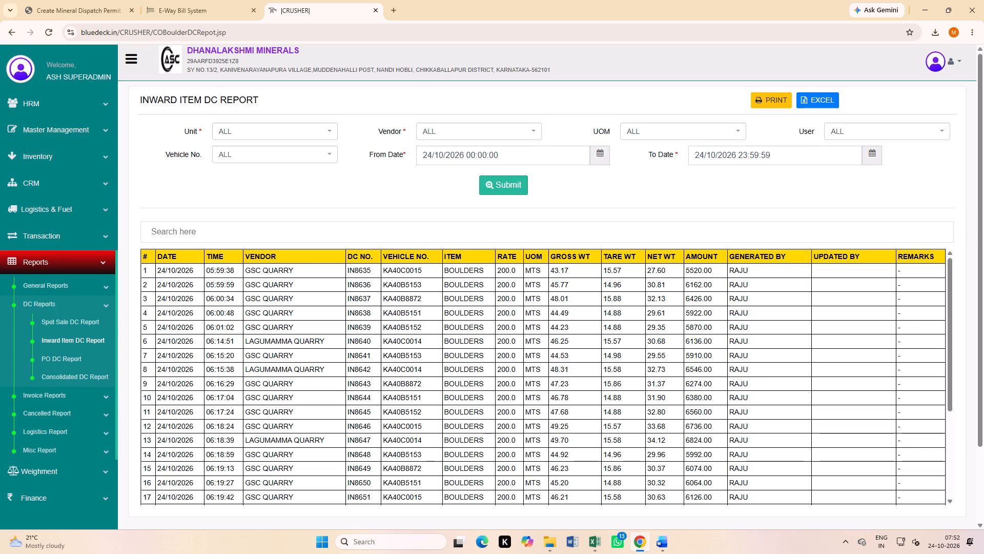
# Set the report's From Date time to 20:00:00 and submit the report.
pyautogui.click(603, 161)
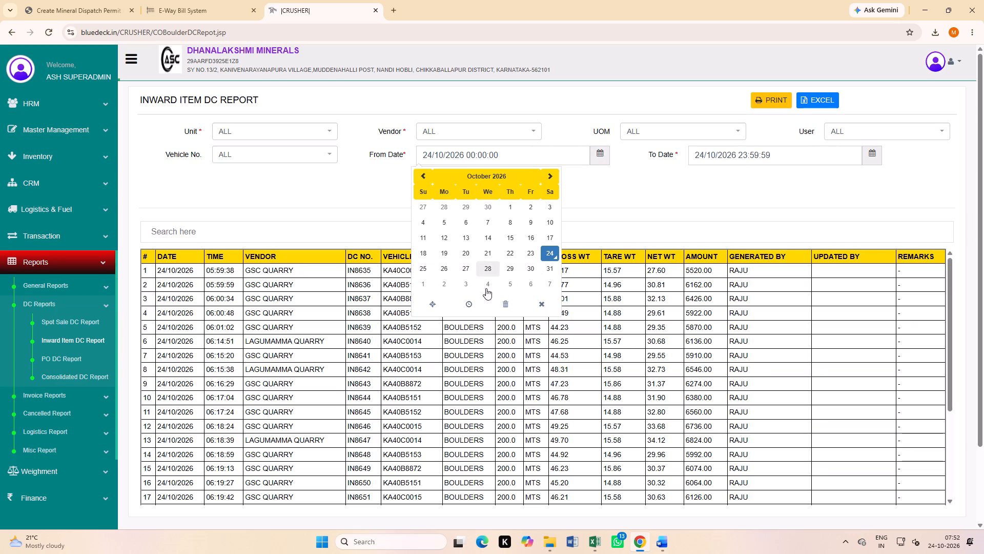
pyautogui.click(471, 310)
pyautogui.click(435, 291)
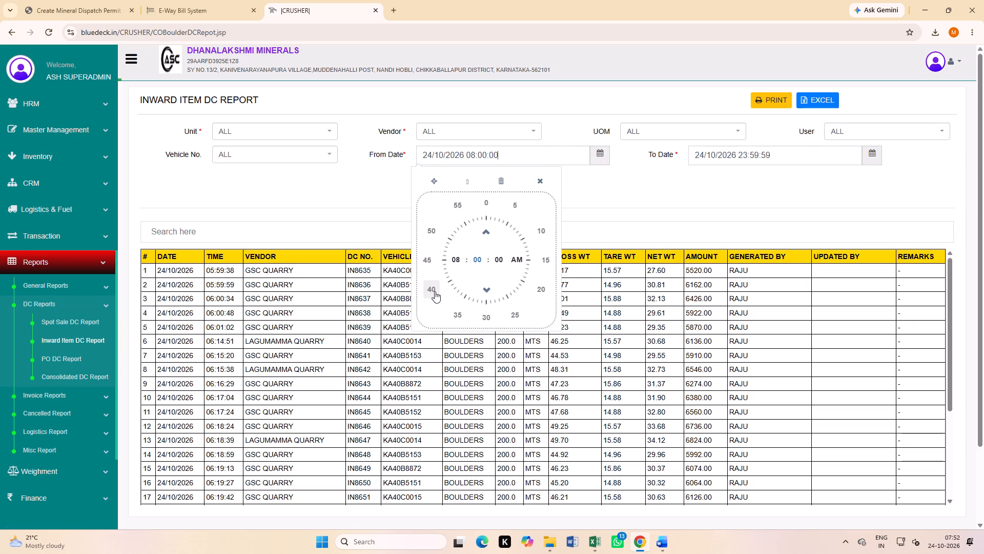
pyautogui.click(335, 216)
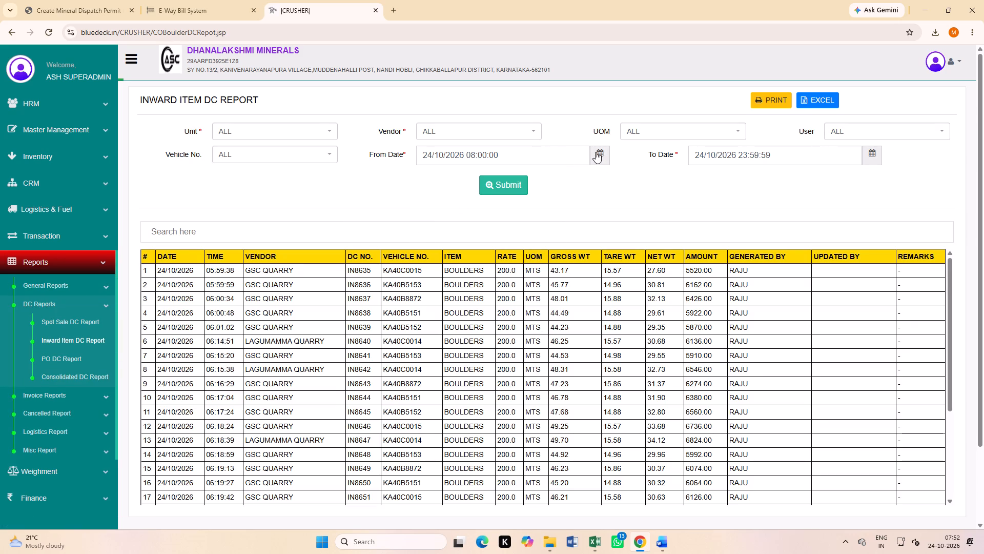
pyautogui.click(600, 152)
pyautogui.click(475, 302)
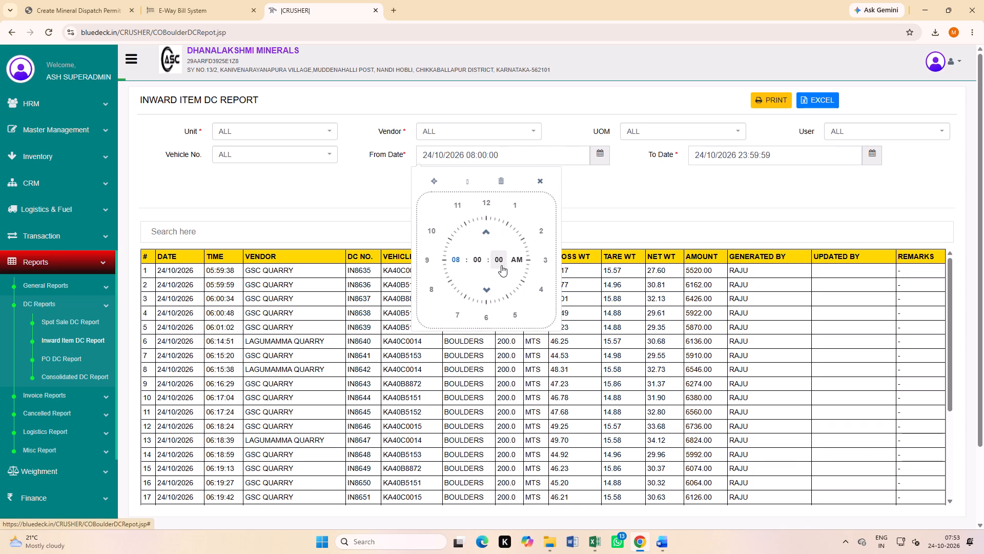
pyautogui.click(517, 263)
pyautogui.click(357, 214)
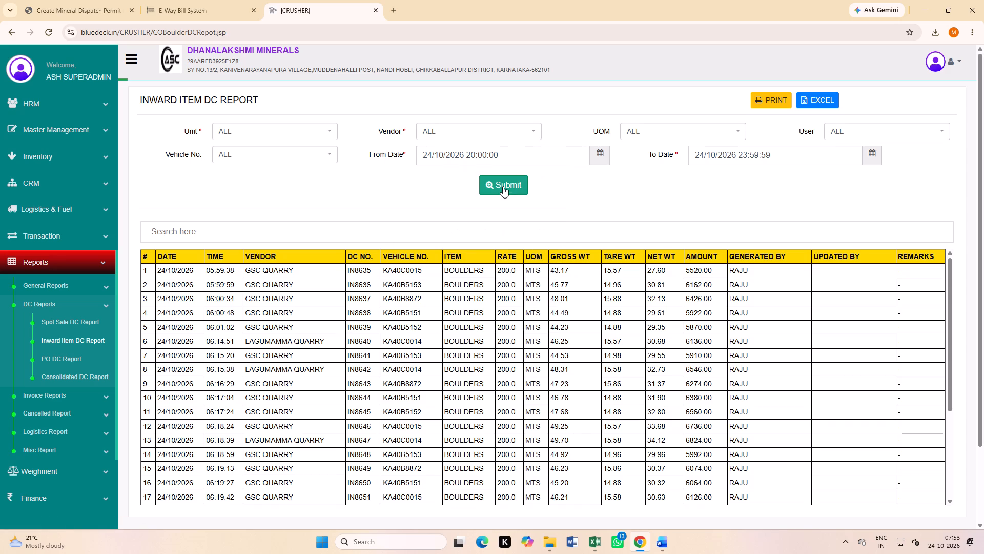
pyautogui.click(504, 184)
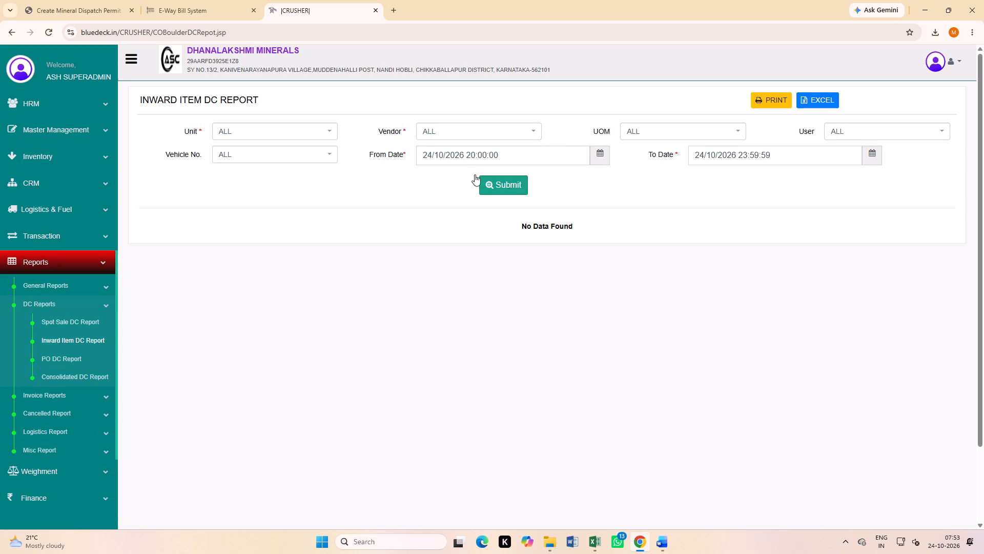
# Change the From Date to 23/10/2026, resubmit the report and look through the listed DCs.
pyautogui.click(602, 150)
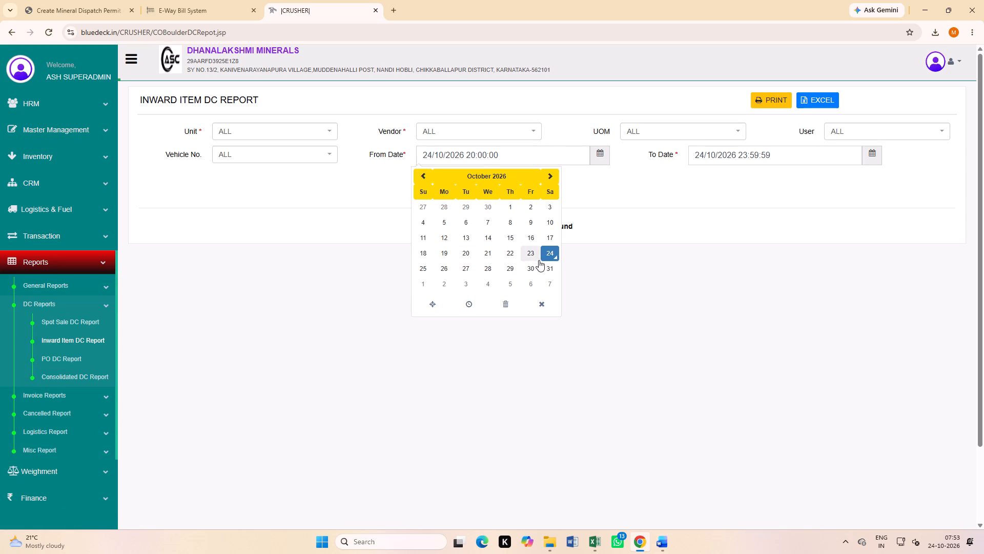
pyautogui.click(534, 255)
pyautogui.click(365, 301)
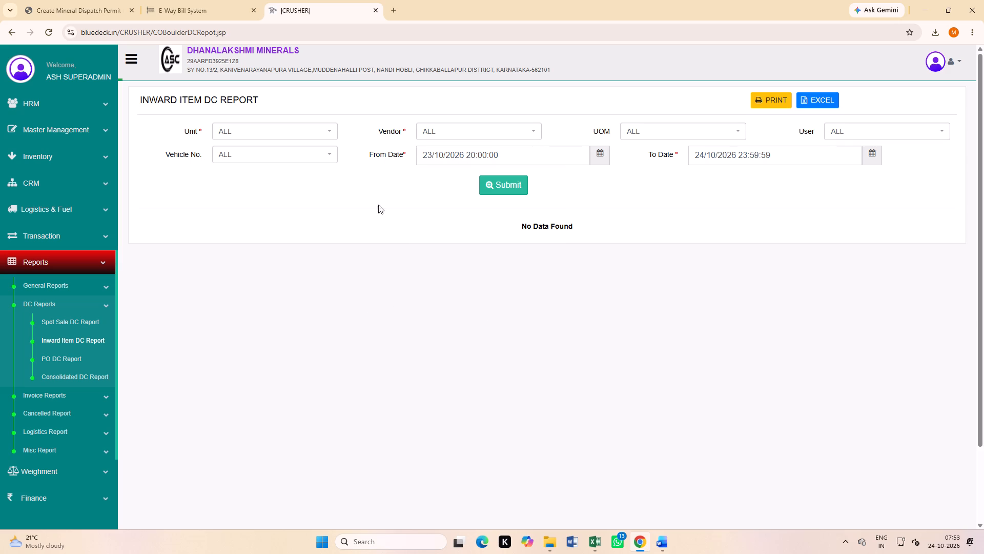
pyautogui.click(497, 185)
pyautogui.scroll(-3, 452, 290)
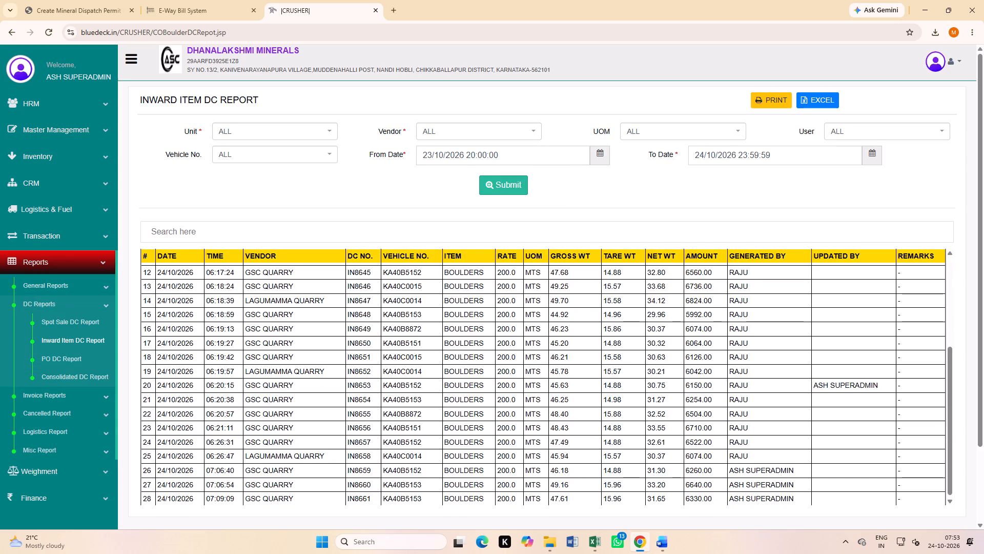
pyautogui.scroll(4, 462, 288)
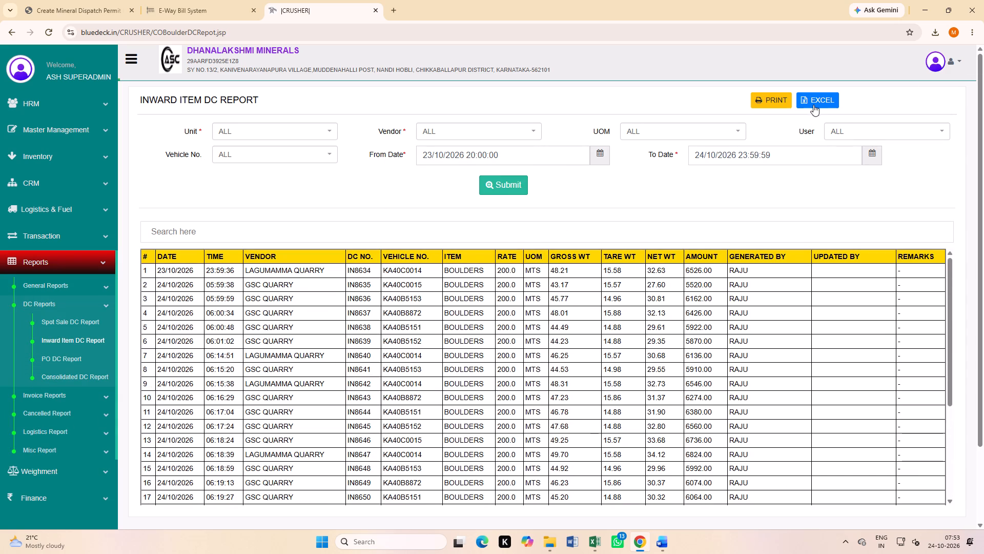
# Export the inward item DC report to Excel and open the downloaded file.
pyautogui.click(816, 101)
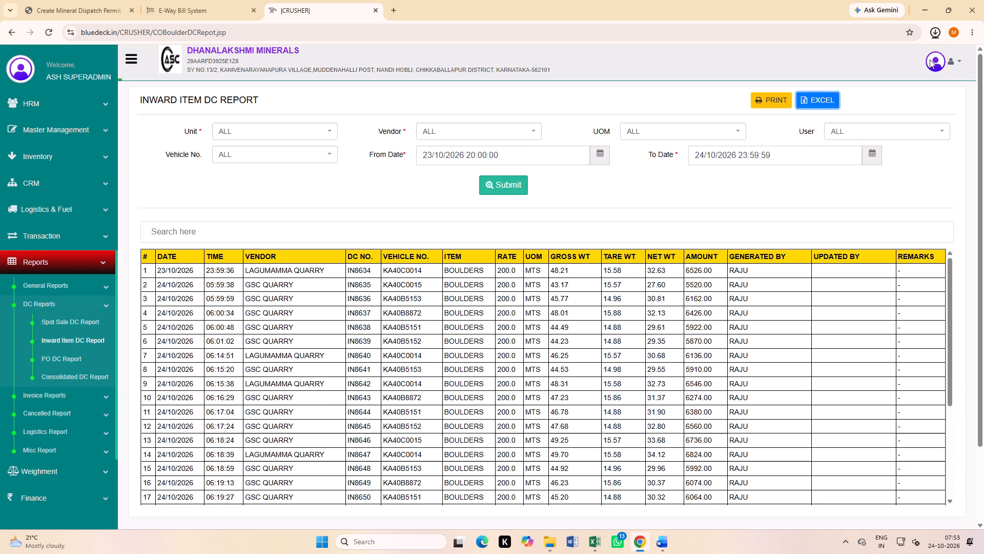
pyautogui.doubleClick(856, 55)
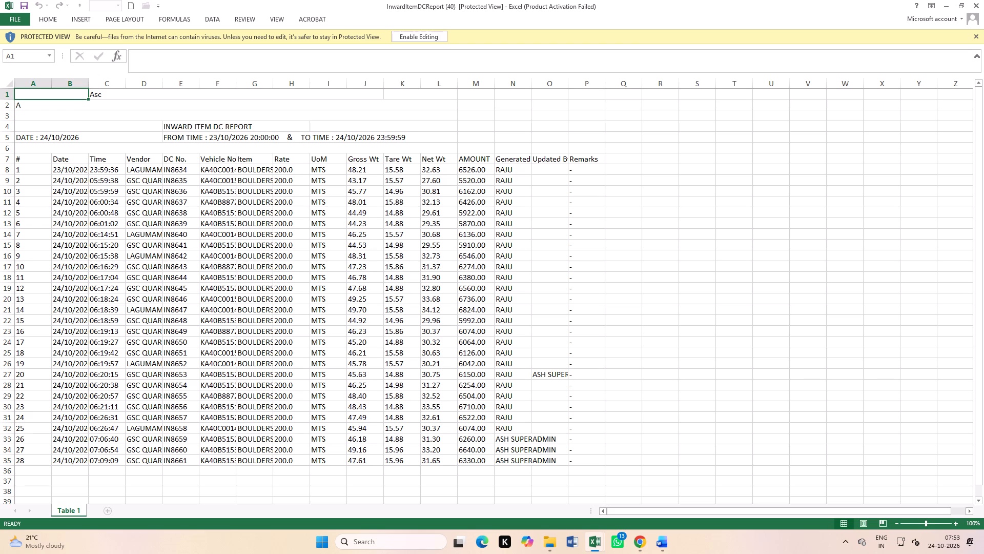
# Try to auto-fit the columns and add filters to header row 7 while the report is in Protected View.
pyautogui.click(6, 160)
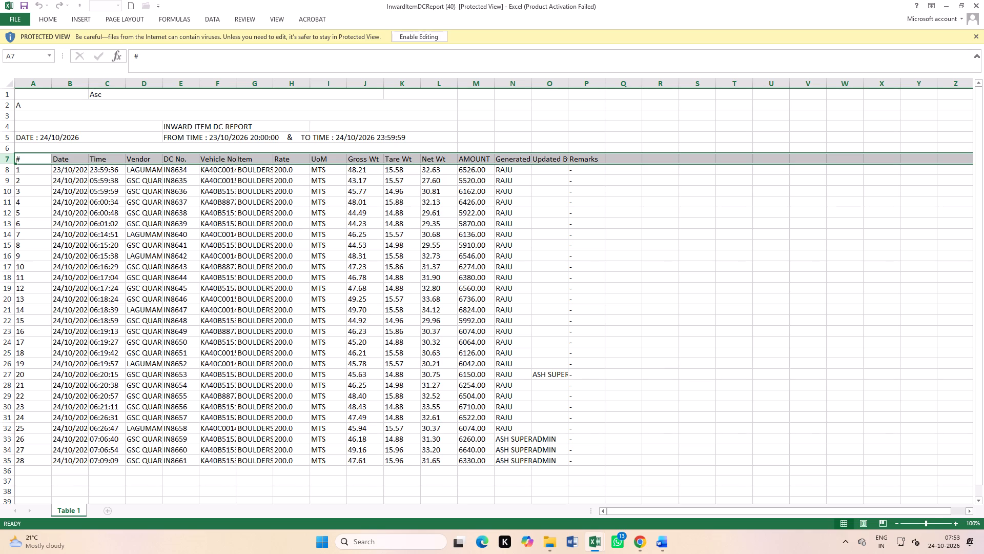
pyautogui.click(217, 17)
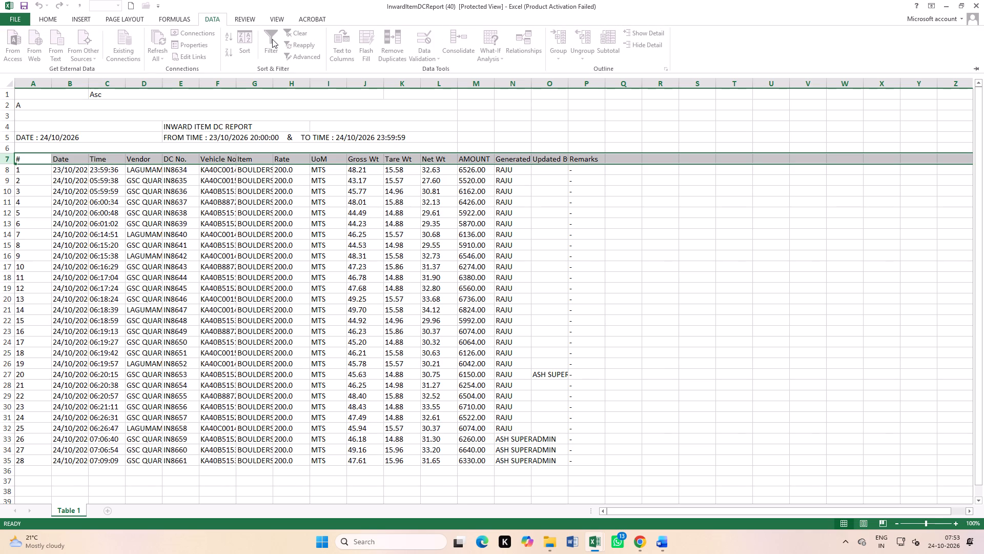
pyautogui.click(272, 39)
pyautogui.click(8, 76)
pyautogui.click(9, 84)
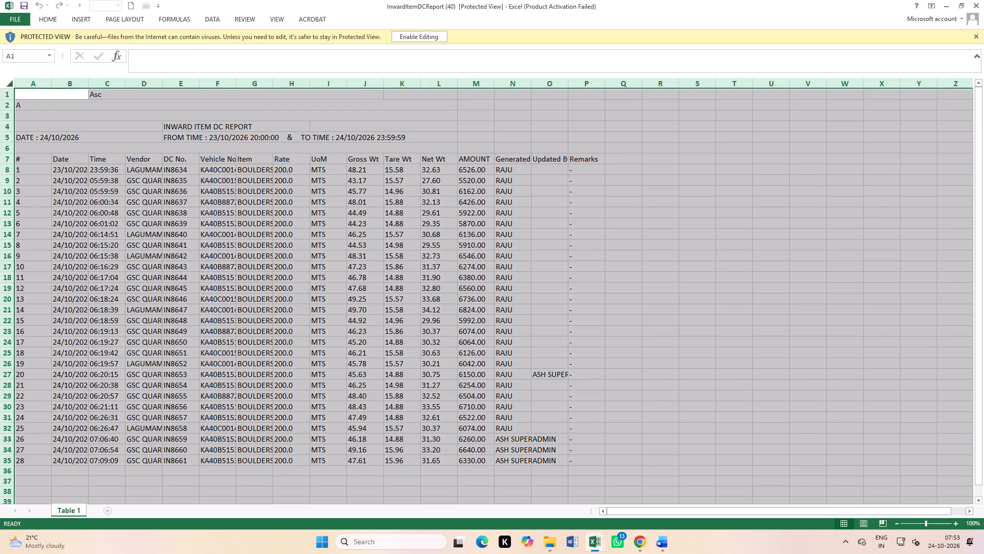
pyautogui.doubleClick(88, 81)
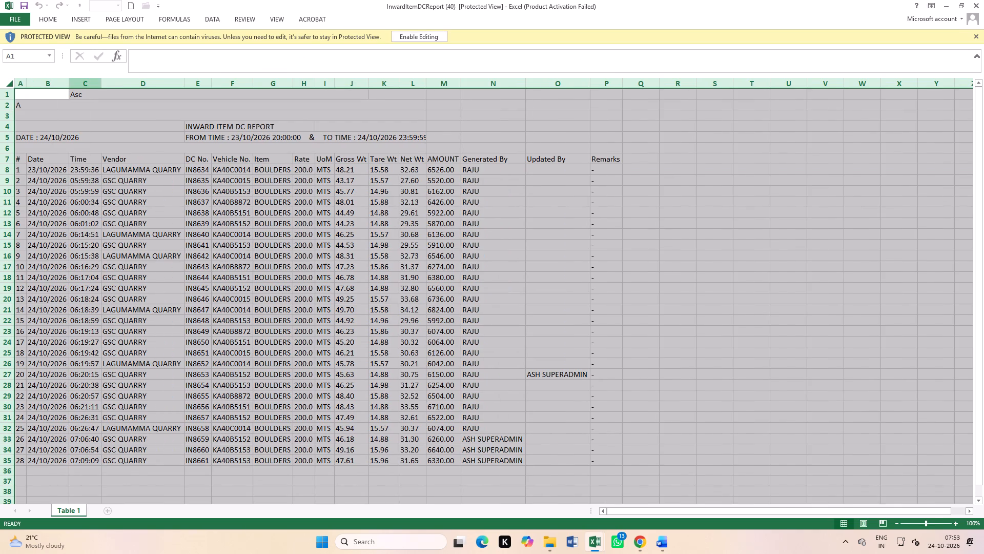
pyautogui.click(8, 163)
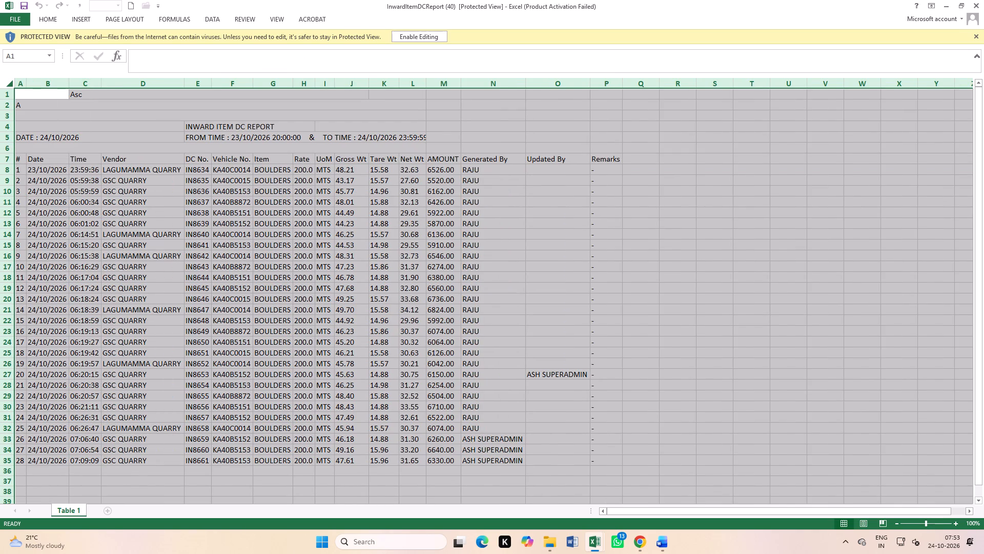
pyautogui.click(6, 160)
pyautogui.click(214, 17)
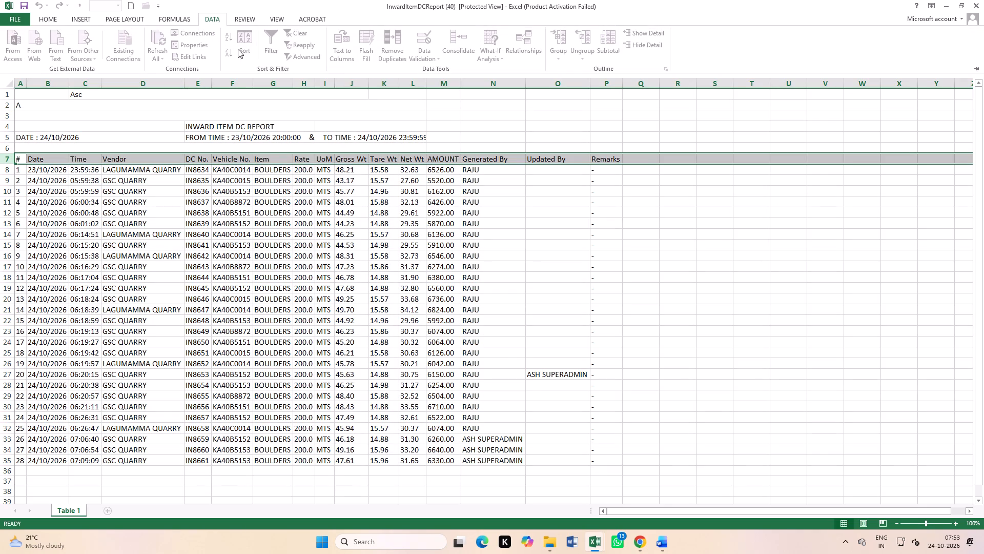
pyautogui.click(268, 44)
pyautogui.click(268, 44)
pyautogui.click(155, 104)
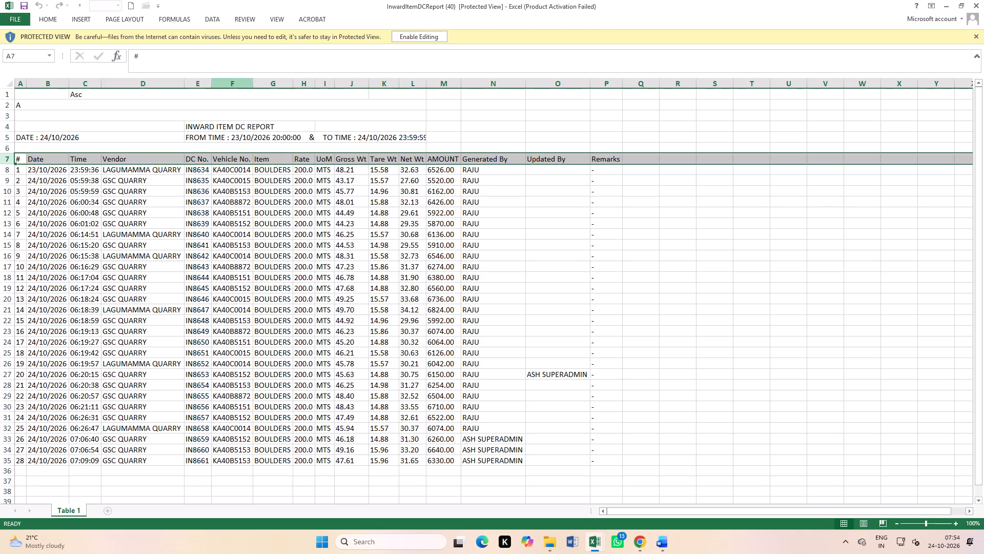
# Enable editing of the report and auto-fit the width of all columns.
pyautogui.click(426, 36)
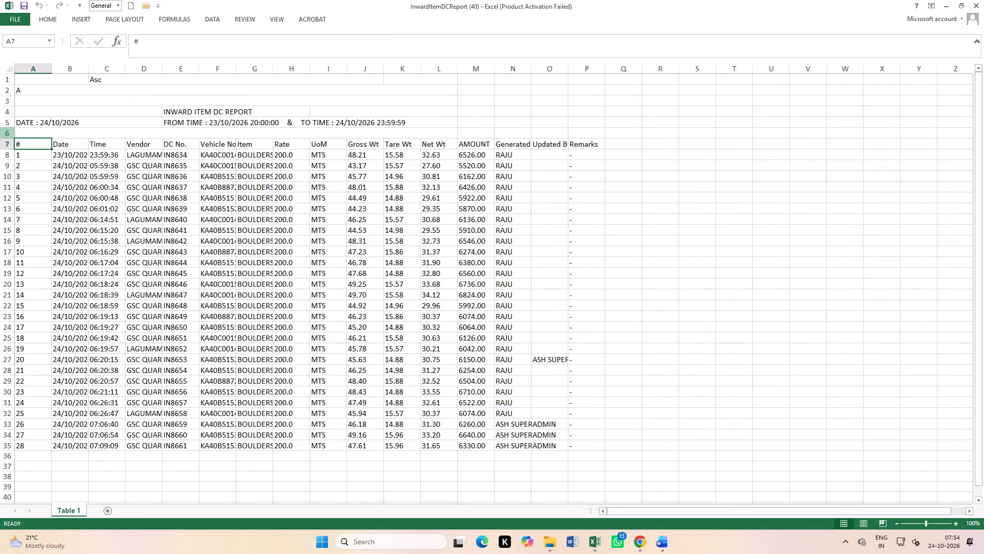
pyautogui.click(12, 70)
pyautogui.doubleClick(50, 70)
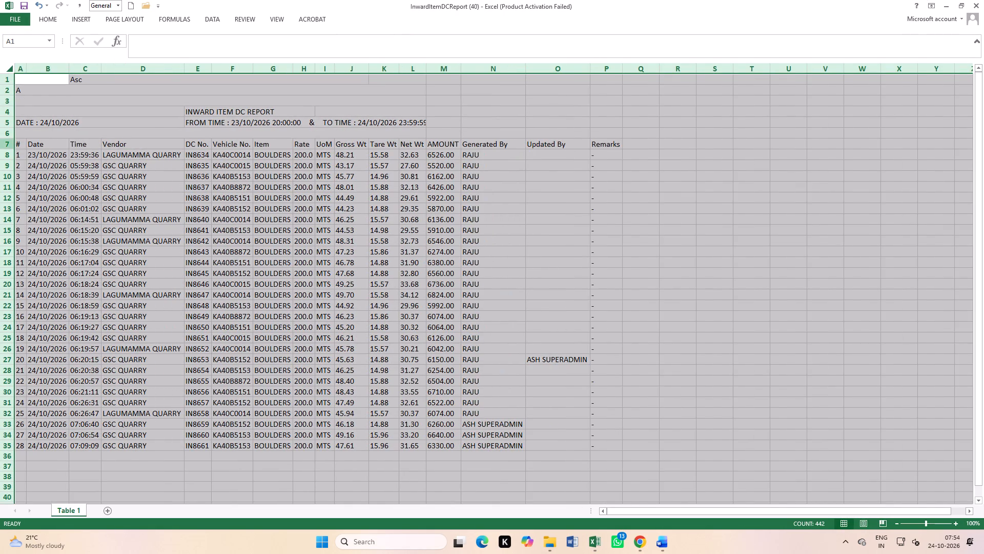
# Add filters to the report's header row 7.
pyautogui.click(9, 146)
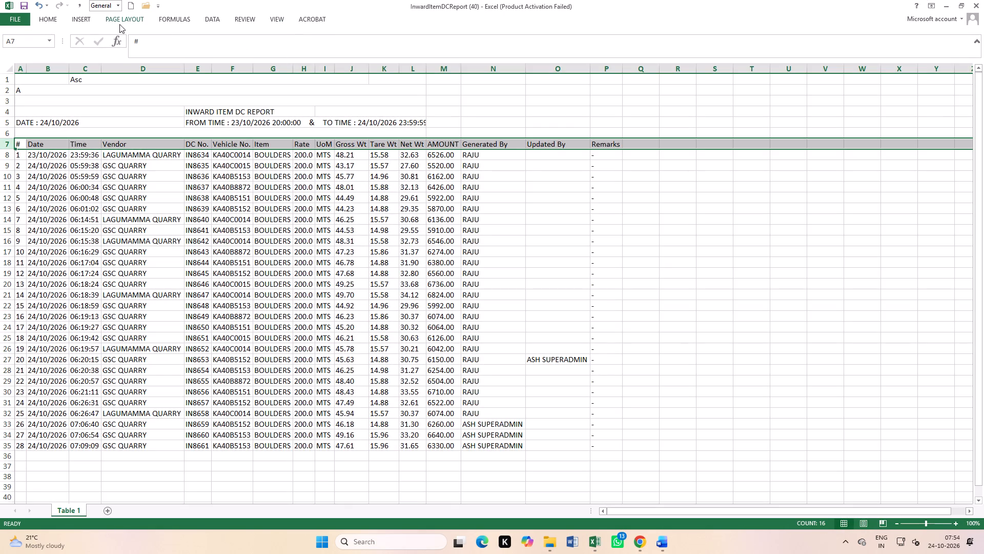
pyautogui.click(205, 19)
pyautogui.click(274, 50)
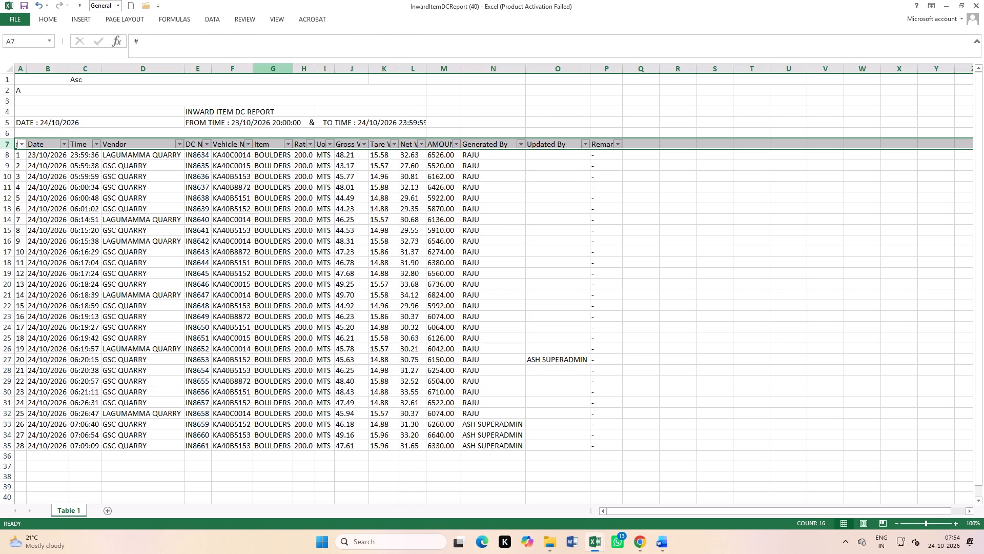
pyautogui.click(249, 145)
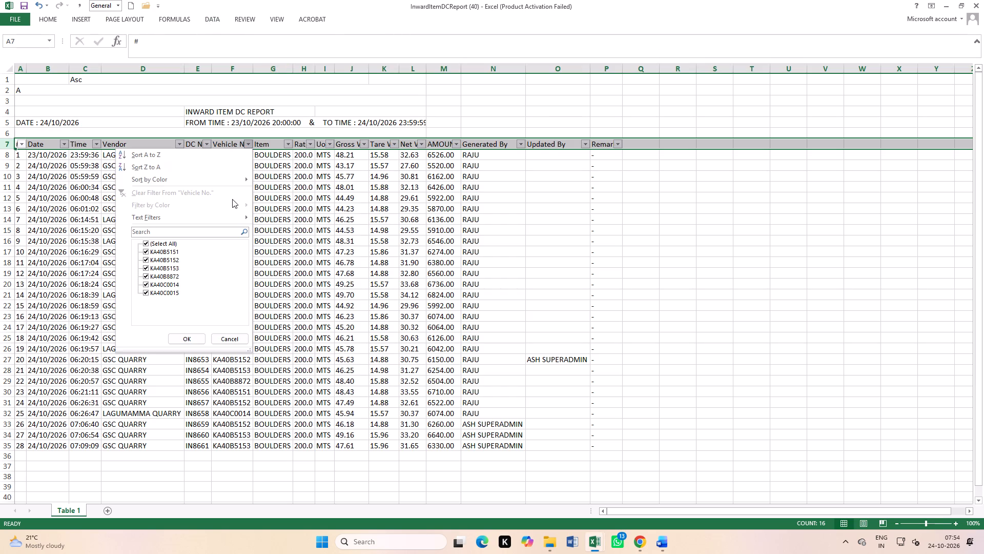
pyautogui.click(145, 242)
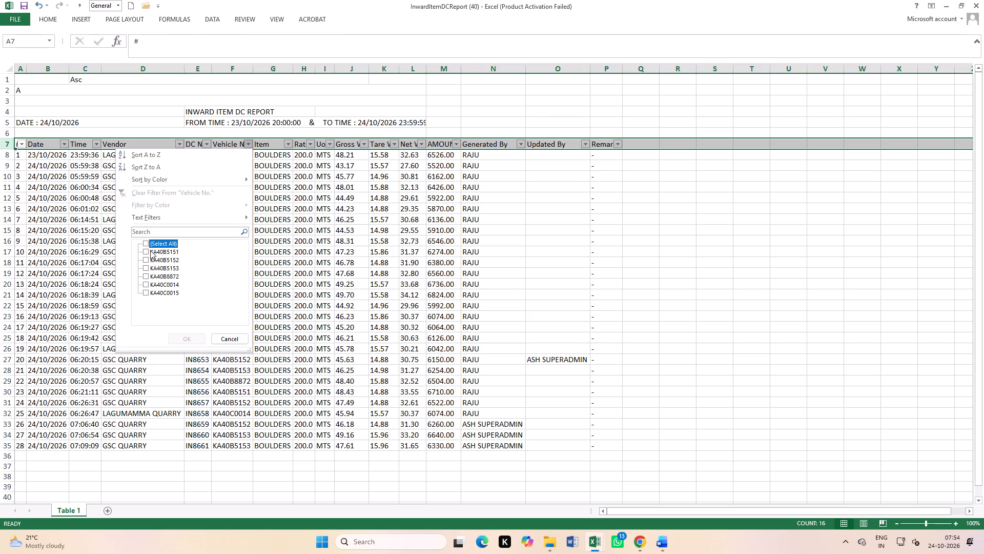
pyautogui.click(146, 252)
pyautogui.click(188, 339)
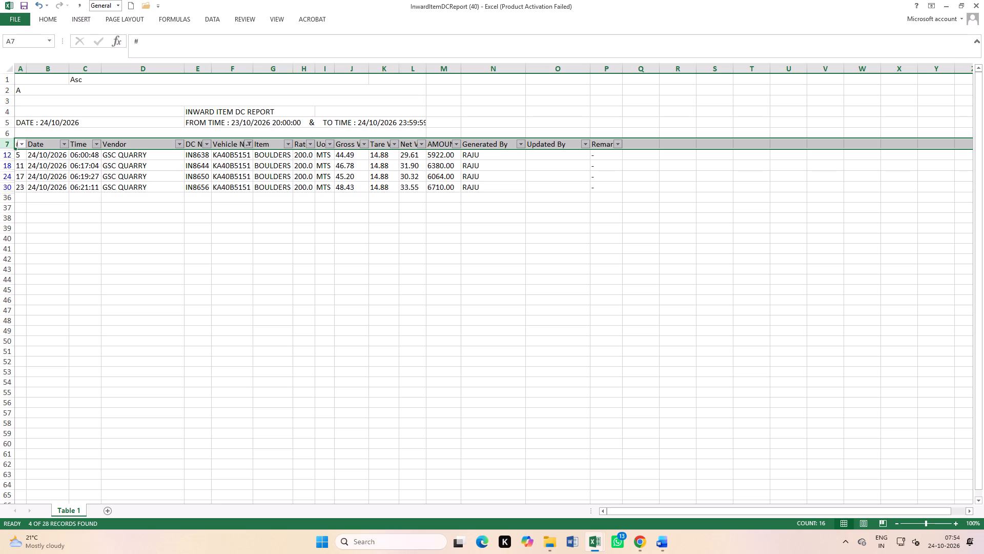
pyautogui.click(249, 143)
pyautogui.click(148, 251)
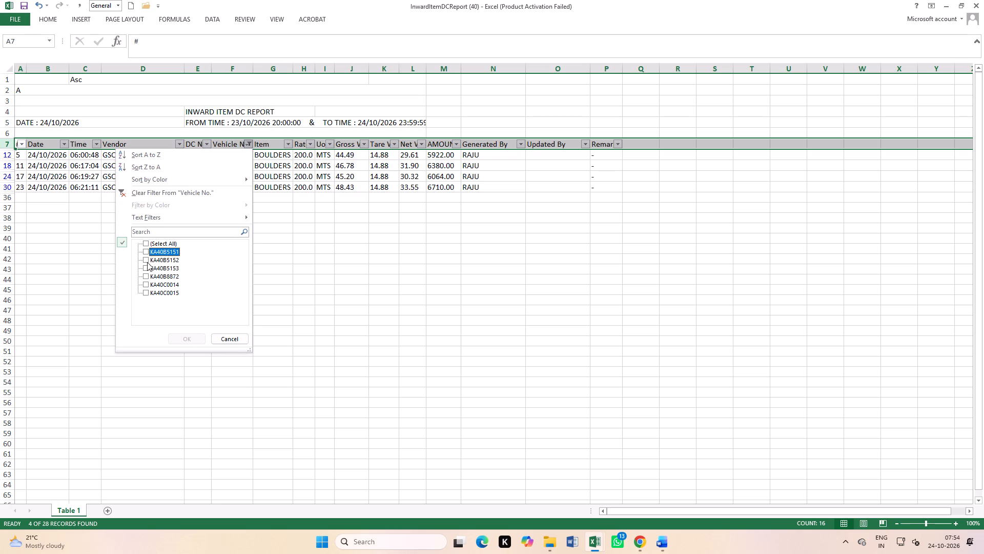
pyautogui.click(146, 262)
pyautogui.click(183, 338)
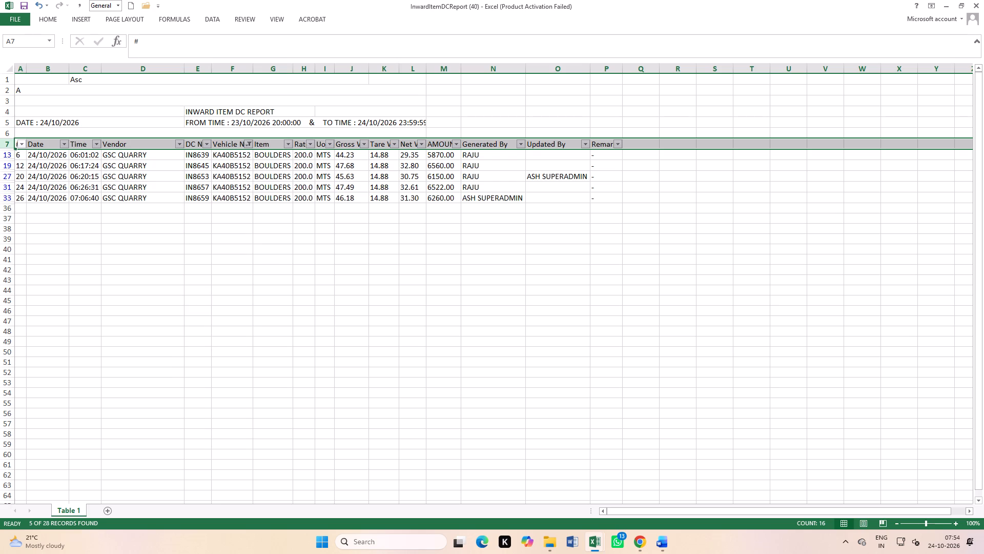
pyautogui.click(248, 145)
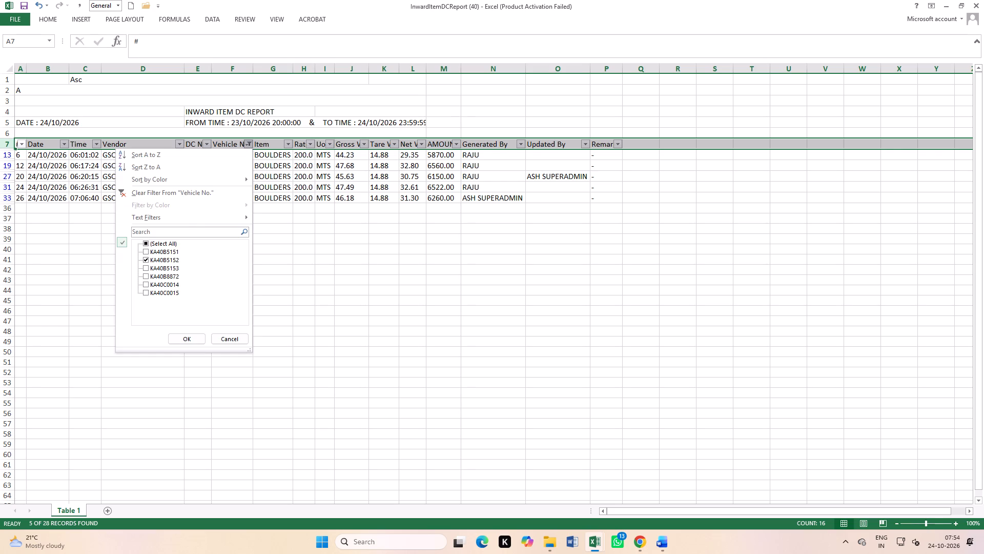
pyautogui.click(155, 267)
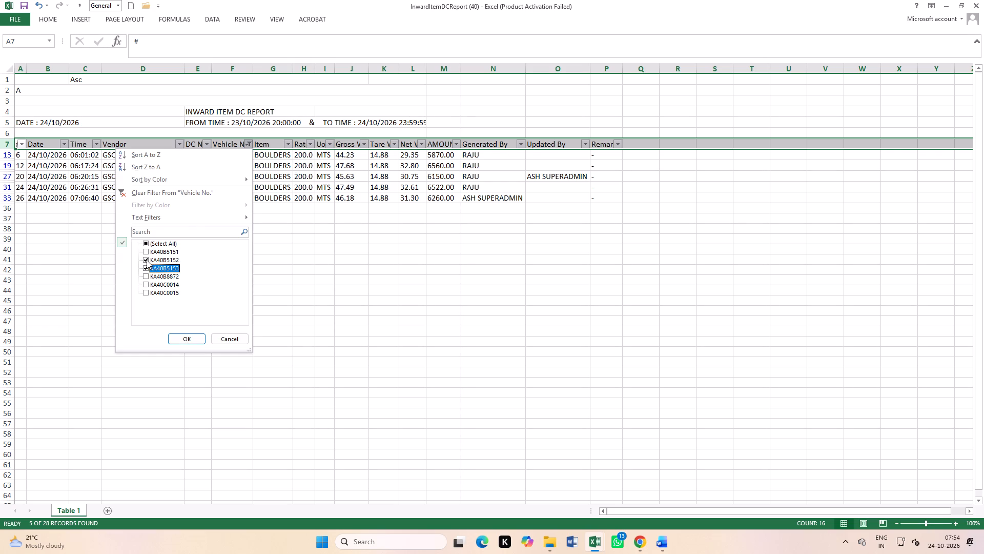
pyautogui.click(147, 260)
pyautogui.click(185, 338)
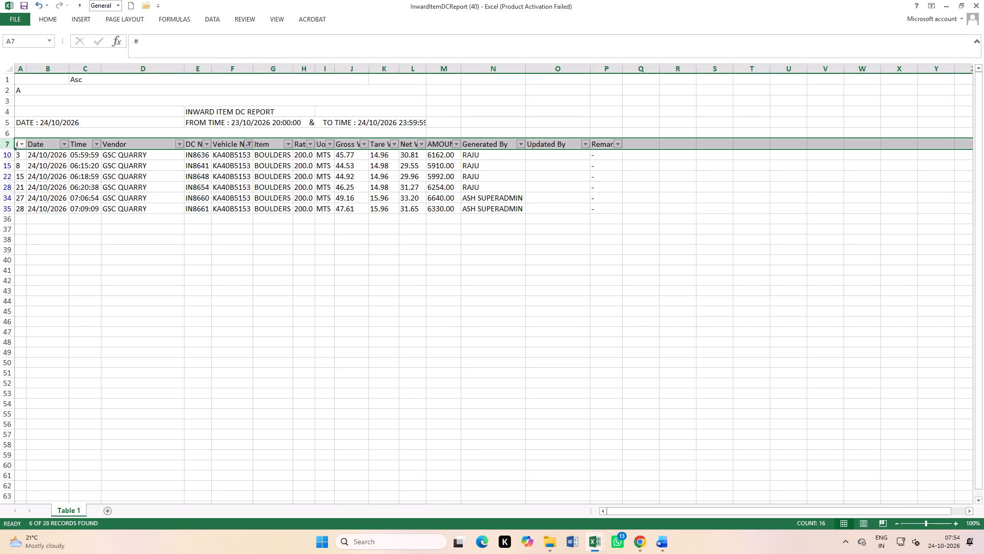
pyautogui.click(247, 144)
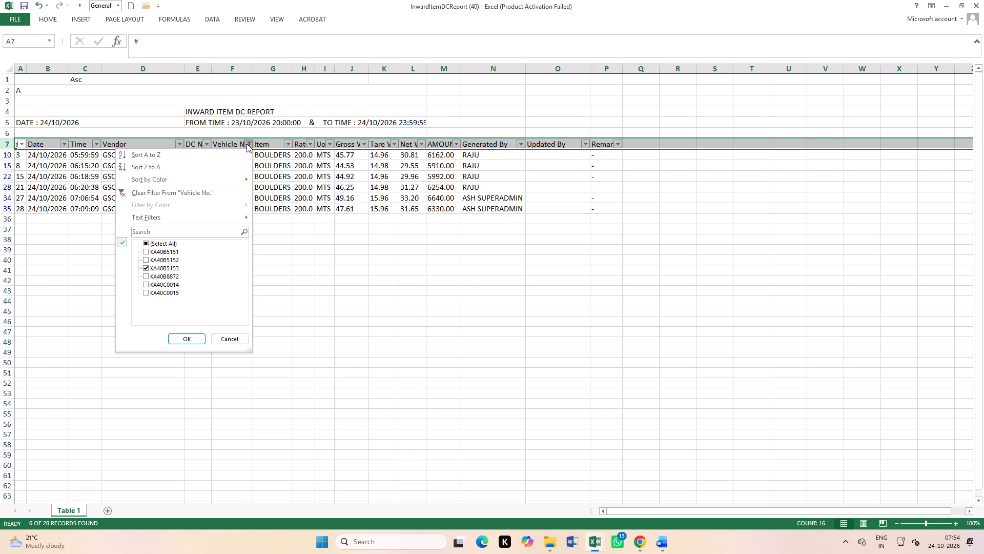
pyautogui.click(149, 266)
pyautogui.click(150, 276)
pyautogui.click(184, 339)
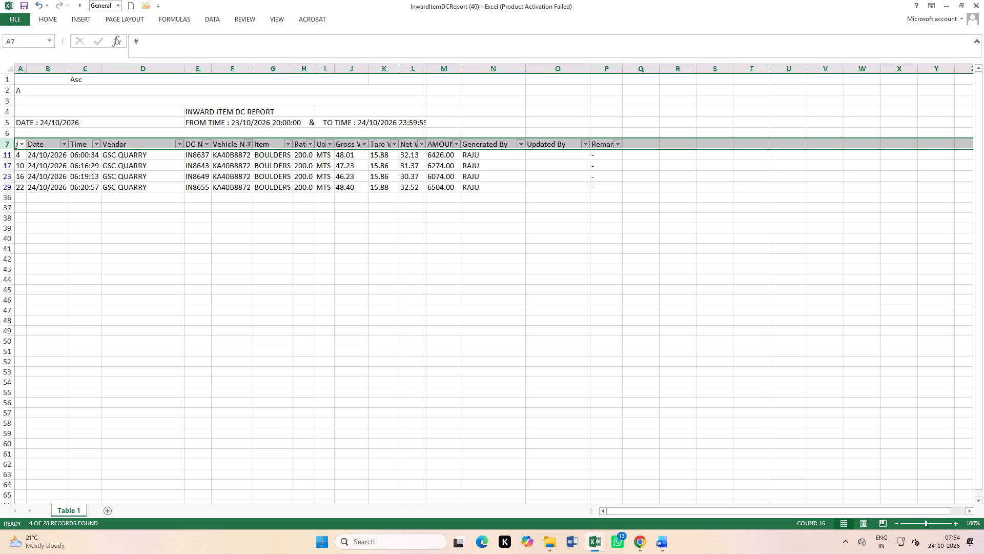
pyautogui.click(249, 145)
pyautogui.click(147, 275)
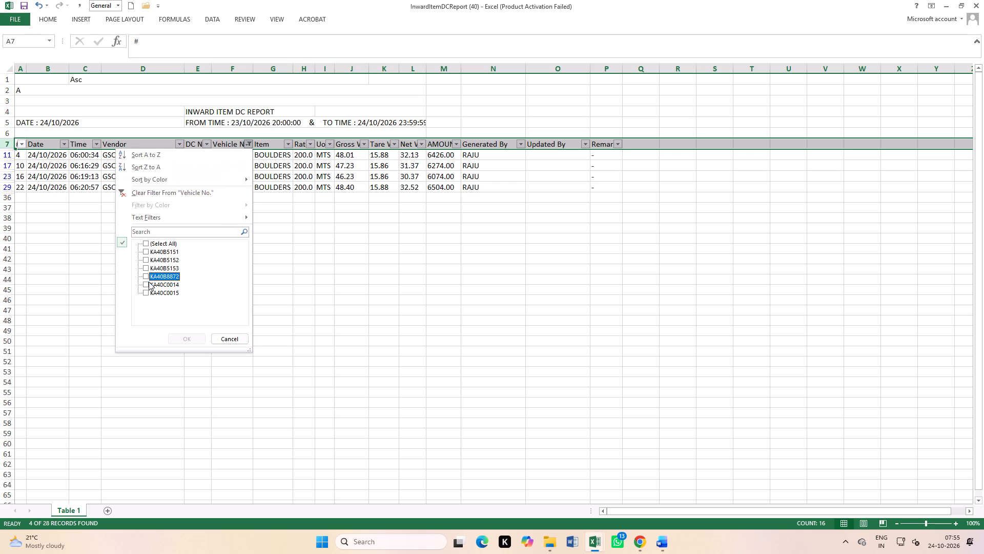
pyautogui.click(149, 283)
pyautogui.click(181, 341)
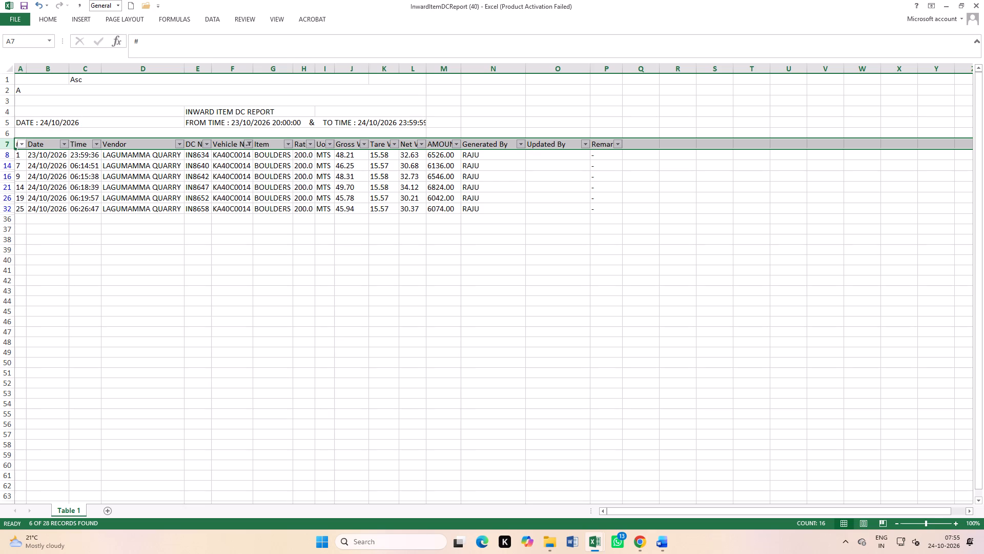
pyautogui.click(248, 146)
pyautogui.click(150, 284)
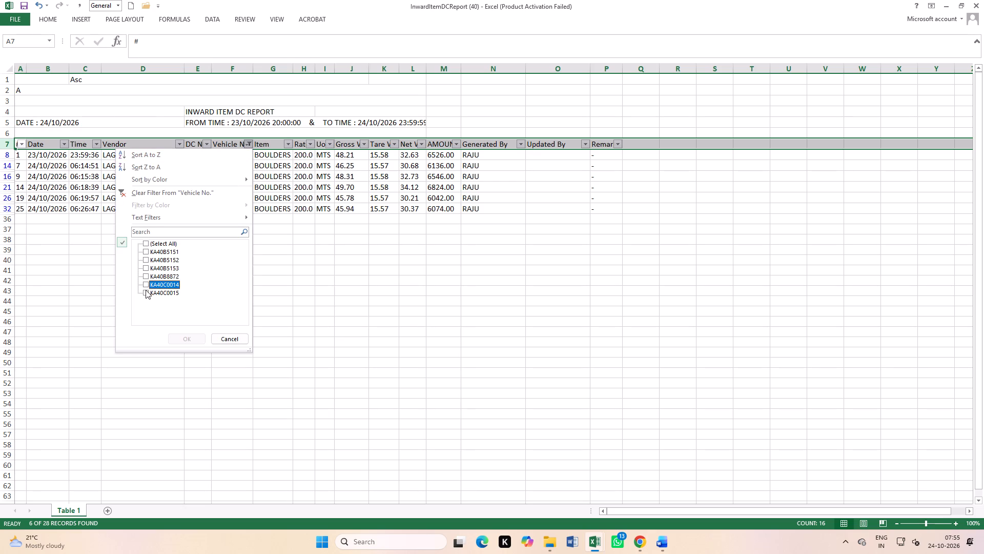
pyautogui.click(145, 291)
pyautogui.click(185, 339)
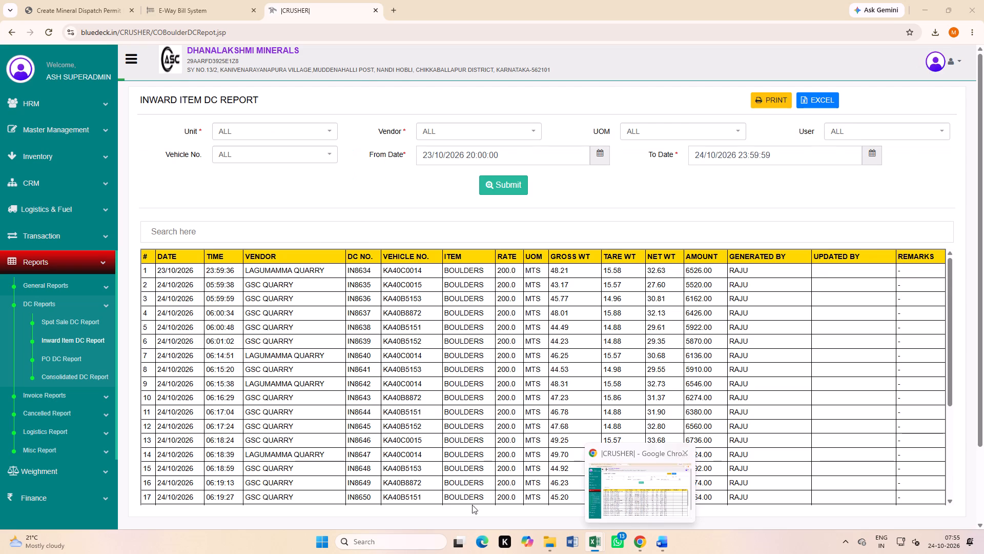
# Switch to the crusher site in Chrome and run the Daily Summary Report with its From time set to 20:00:00.
pyautogui.click(645, 538)
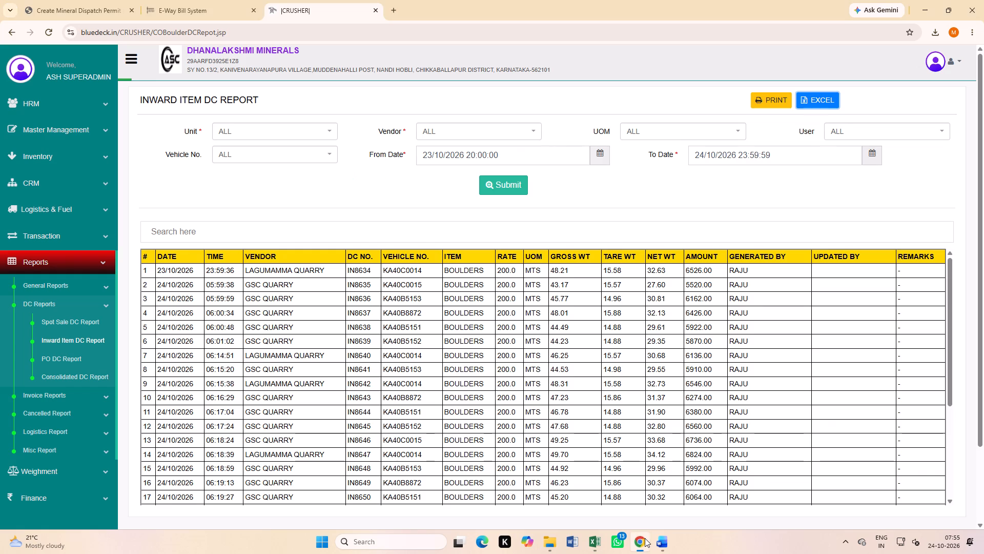
pyautogui.click(54, 289)
pyautogui.click(61, 322)
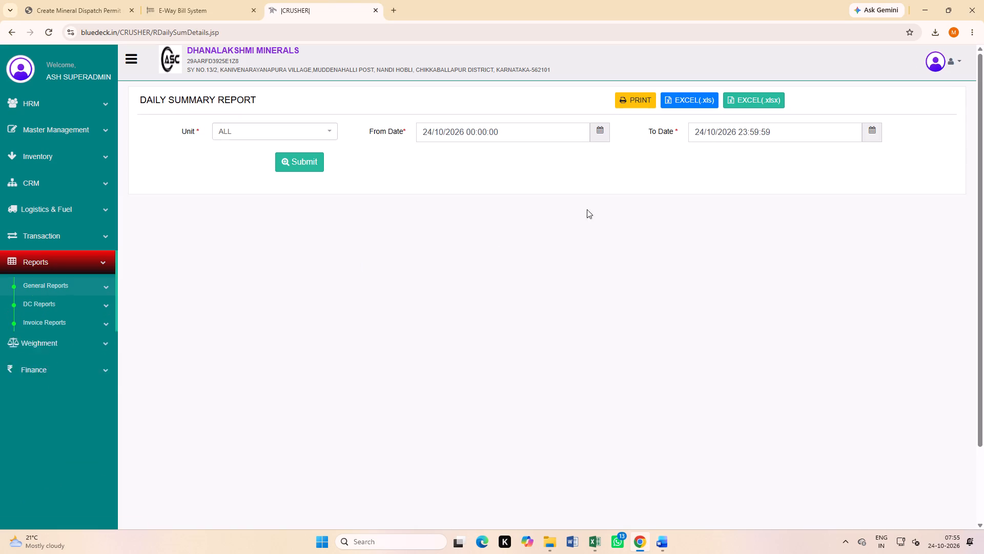
pyautogui.click(597, 135)
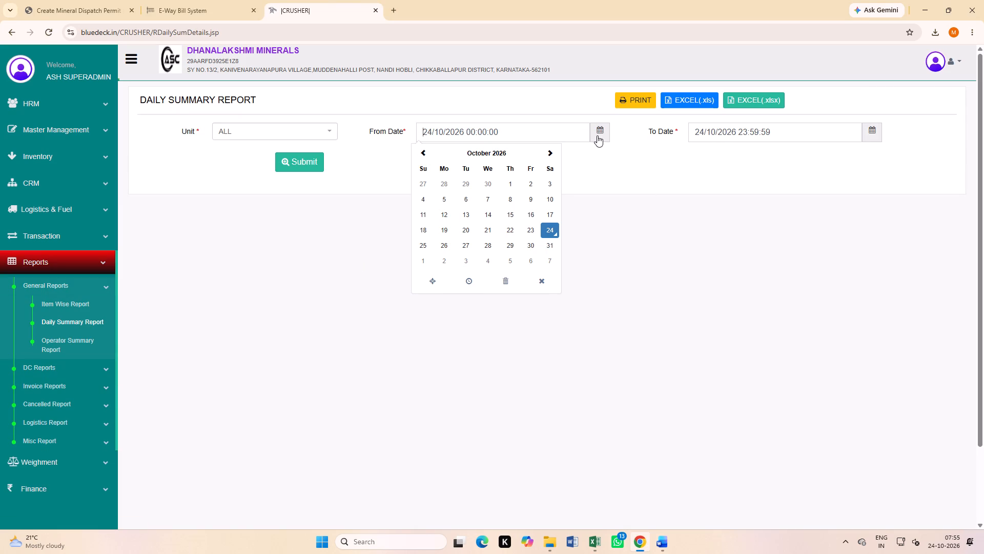
pyautogui.click(473, 283)
pyautogui.click(428, 267)
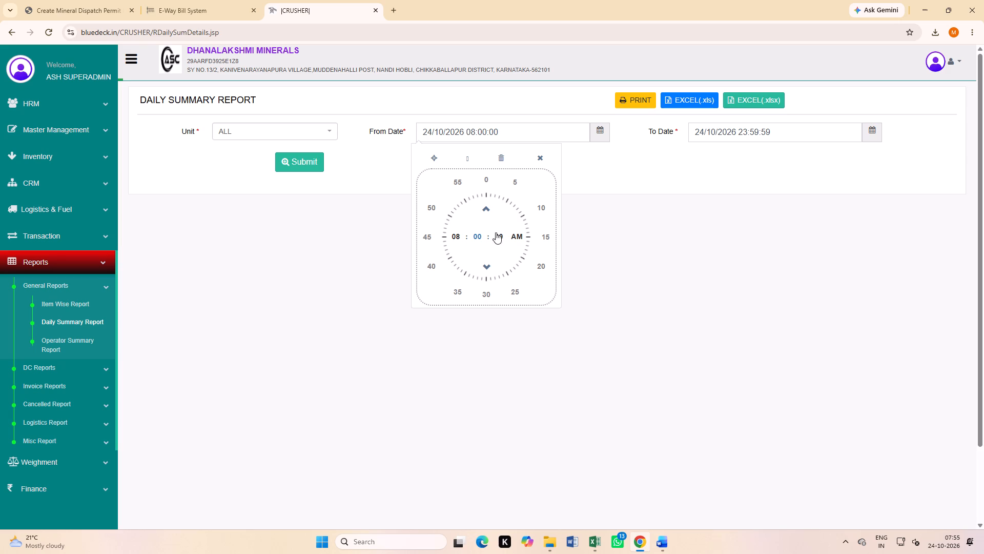
pyautogui.click(515, 235)
pyautogui.click(302, 164)
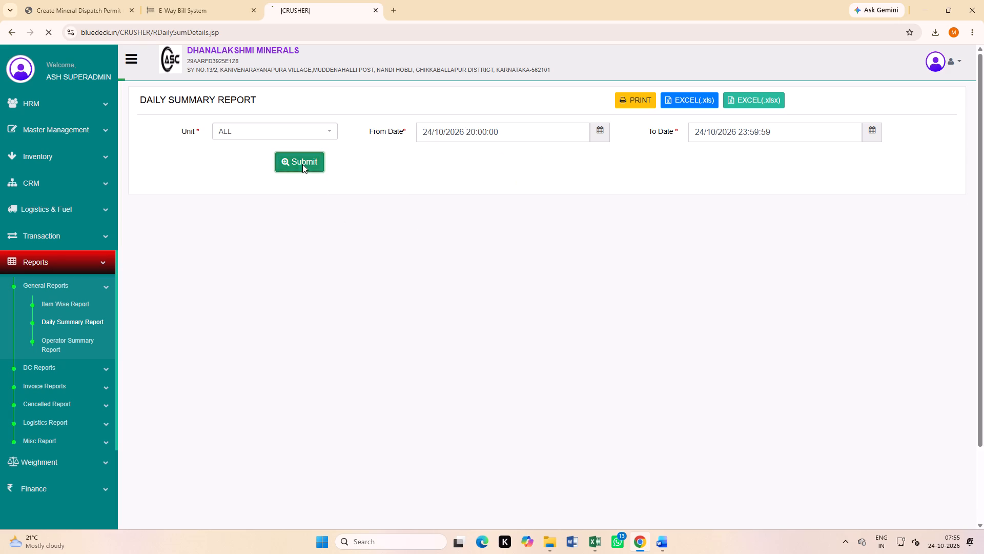
# Rerun the Daily Summary Report with the From date set to 23/10/2026 20:00:00 and review the inward item summary.
pyautogui.click(602, 135)
pyautogui.click(467, 281)
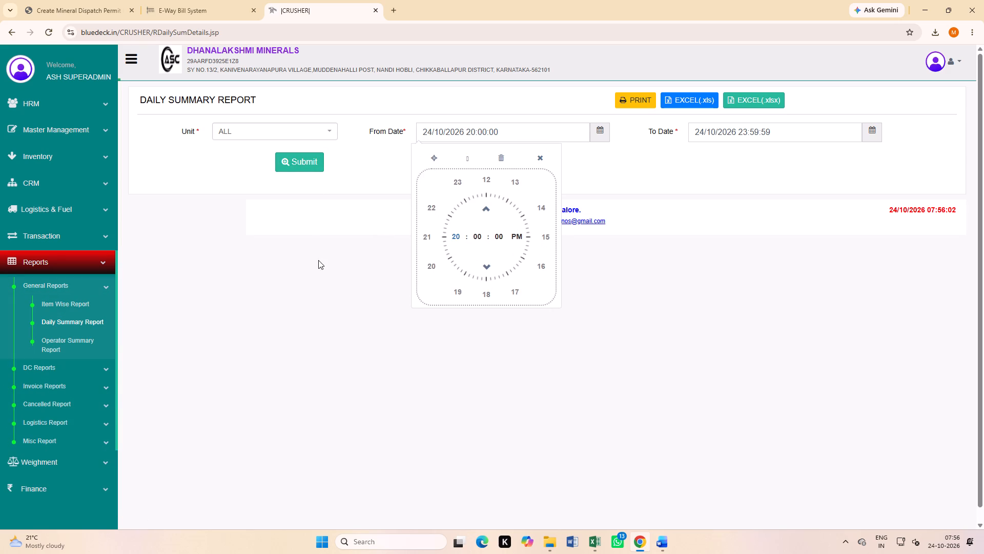
pyautogui.click(318, 260)
pyautogui.click(604, 135)
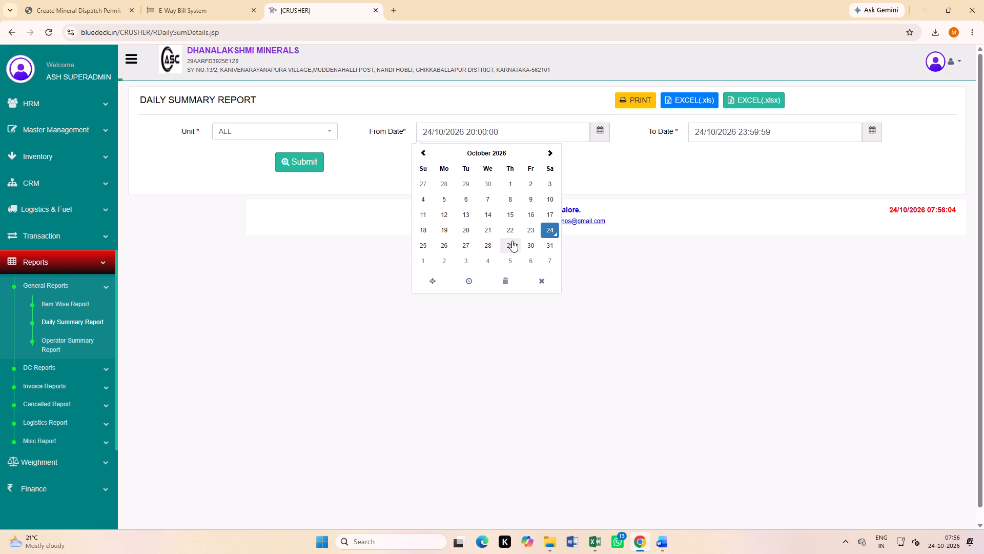
pyautogui.click(529, 231)
pyautogui.click(302, 163)
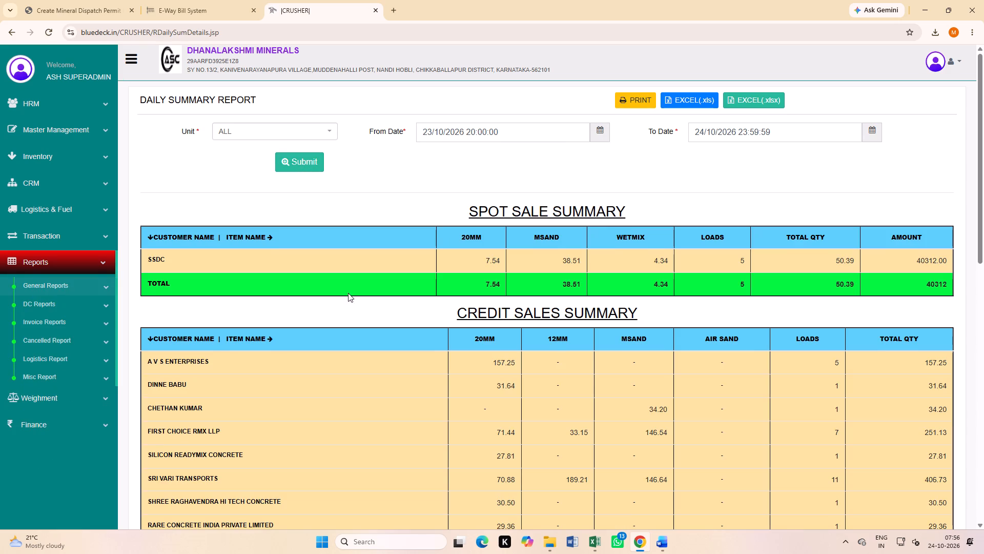
pyautogui.scroll(-6, 717, 342)
pyautogui.scroll(-4, 638, 337)
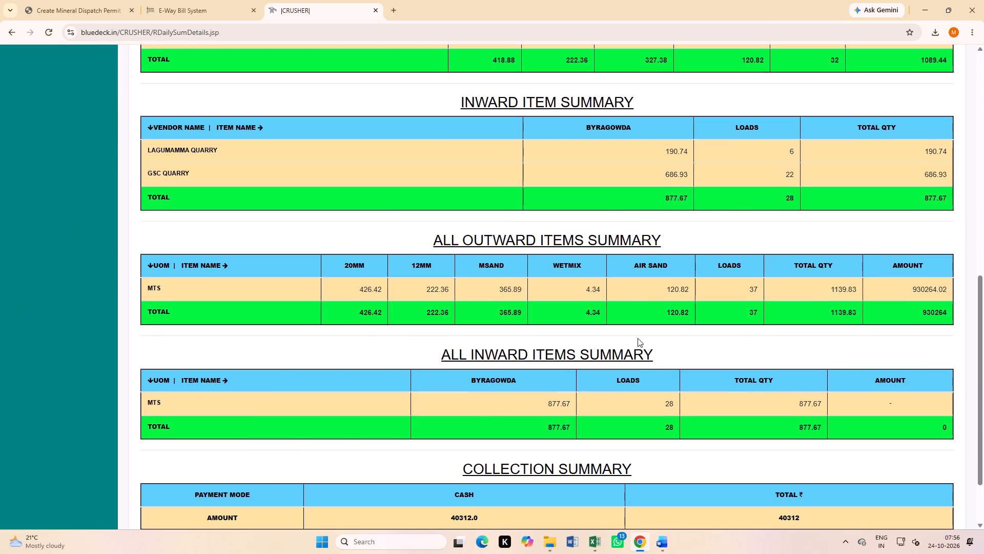
pyautogui.scroll(3, 638, 338)
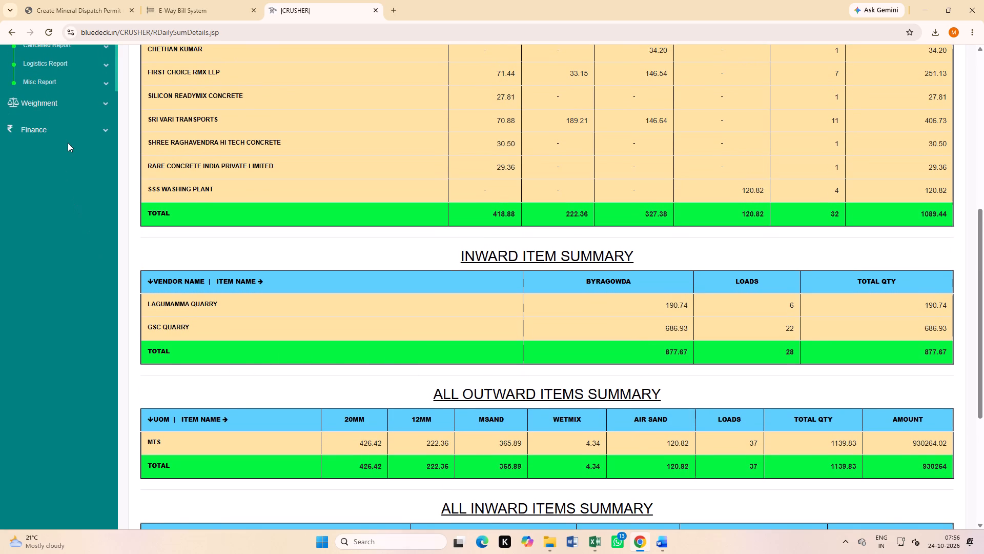
# Start an inward item gross weight entry with terminal WEIGH1, type Vendor and vendor LAGUMAMMA QUARRY.
pyautogui.click(64, 106)
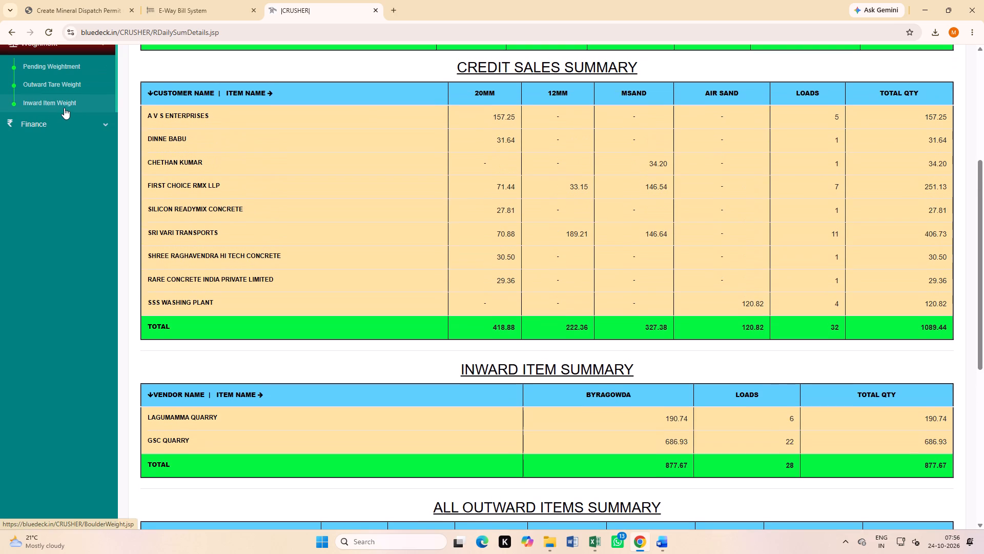
pyautogui.click(65, 108)
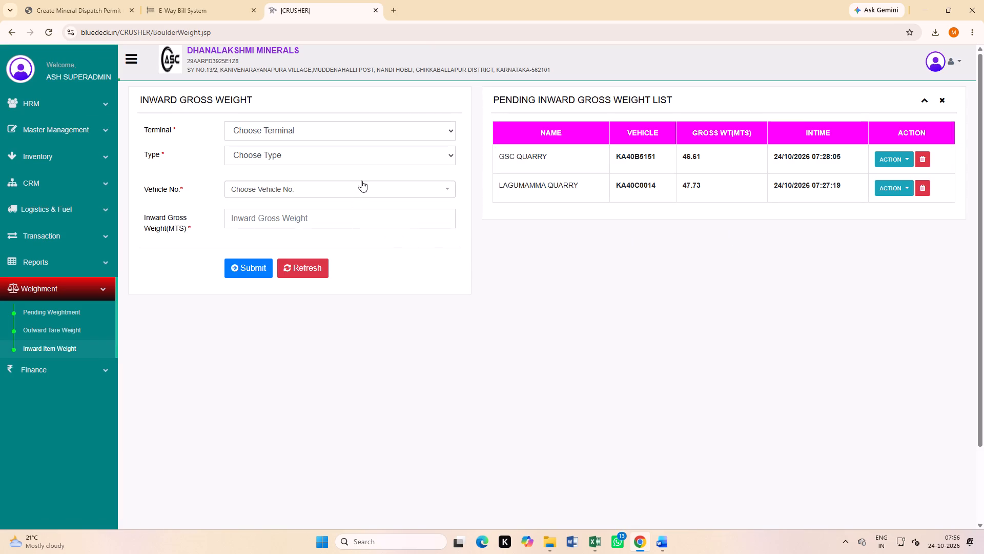
pyautogui.click(306, 133)
pyautogui.click(289, 159)
pyautogui.click(288, 157)
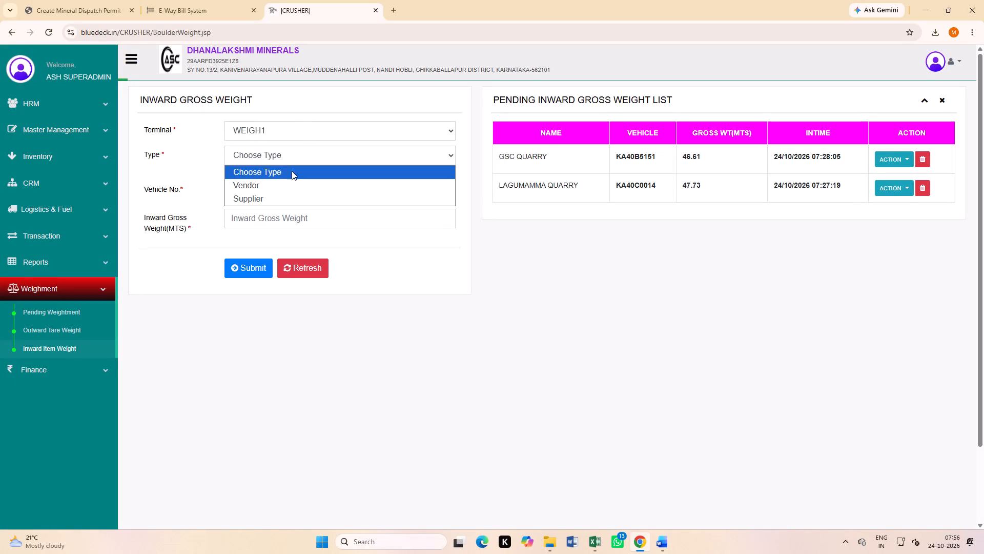
pyautogui.click(289, 185)
pyautogui.click(286, 180)
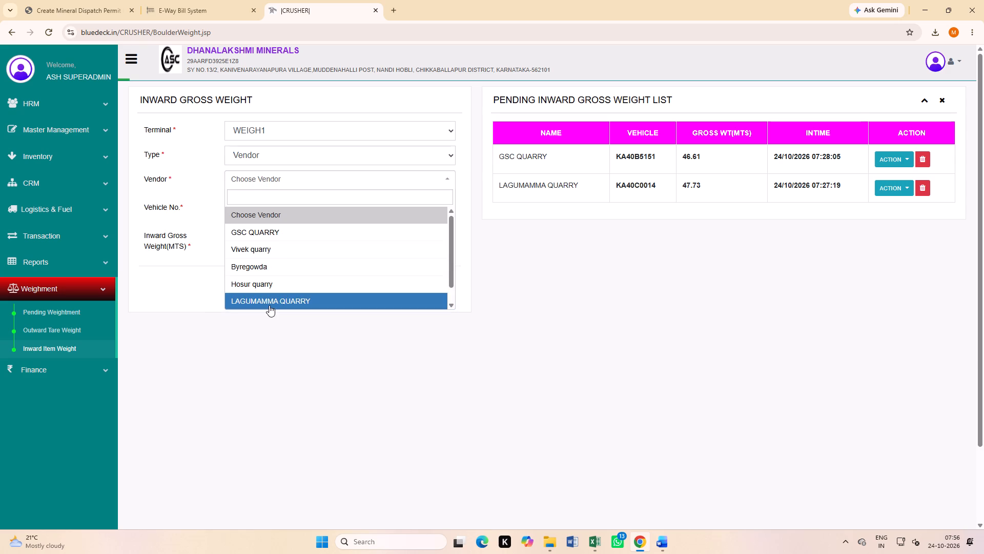
pyautogui.click(269, 305)
# Search the Vehicle No. choices of the inward gross weight entry for 44.26.
pyautogui.click(276, 210)
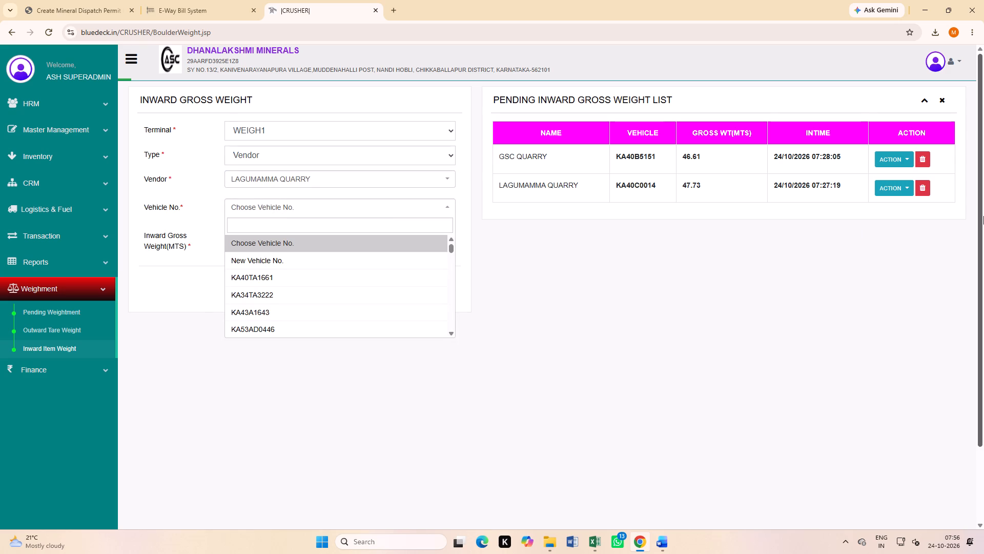
pyautogui.write('44')
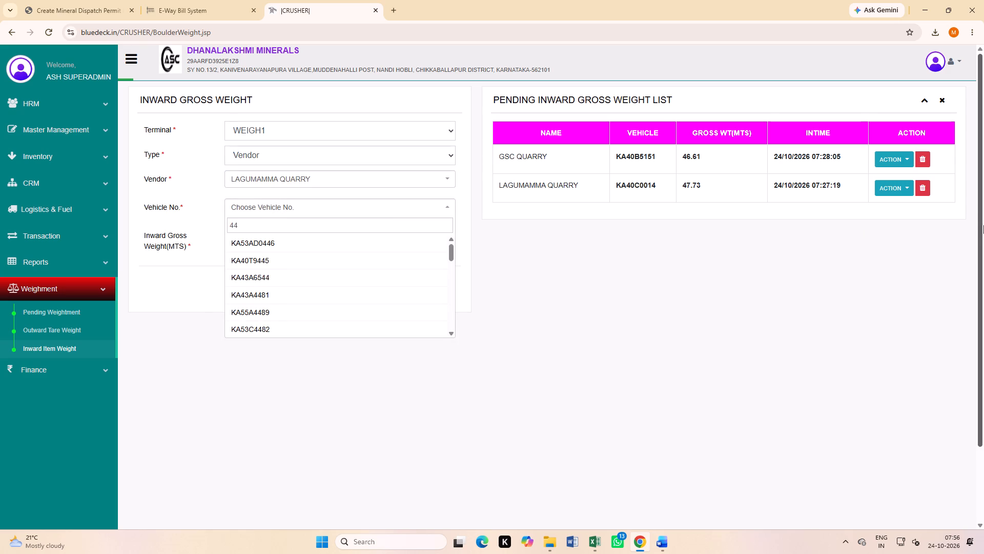
pyautogui.press('.')
pyautogui.write('26')
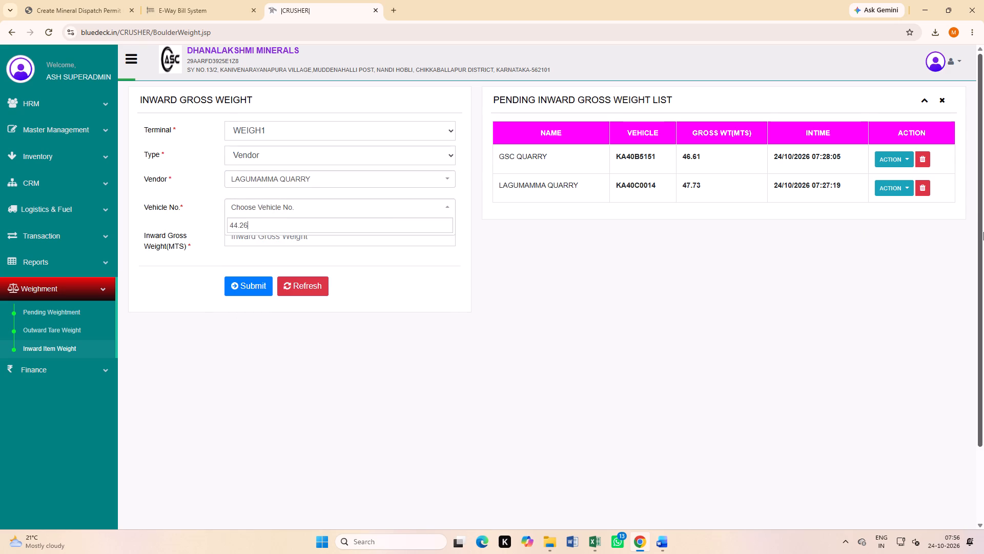
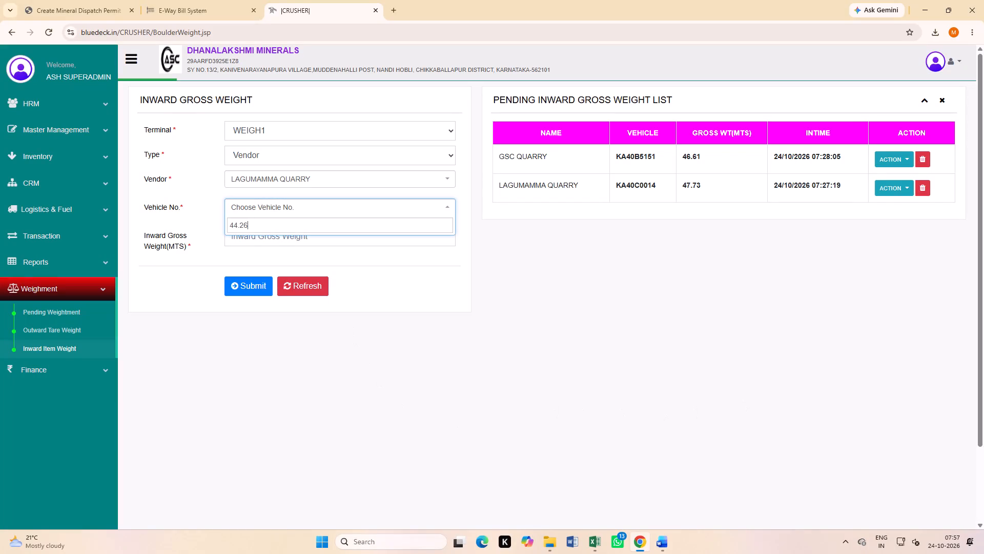
pyautogui.moveTo(268, 227); pyautogui.dragTo(225, 227)
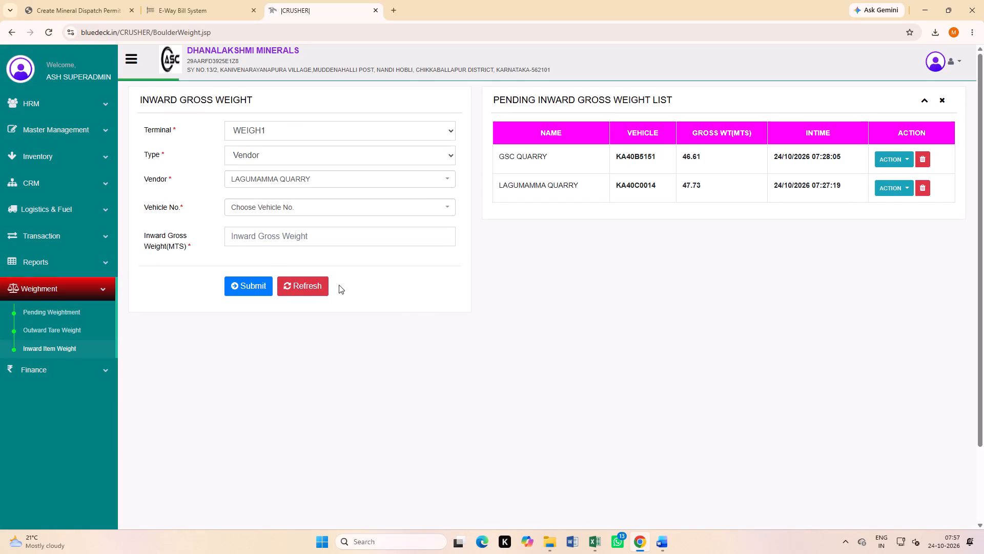
pyautogui.click(271, 208)
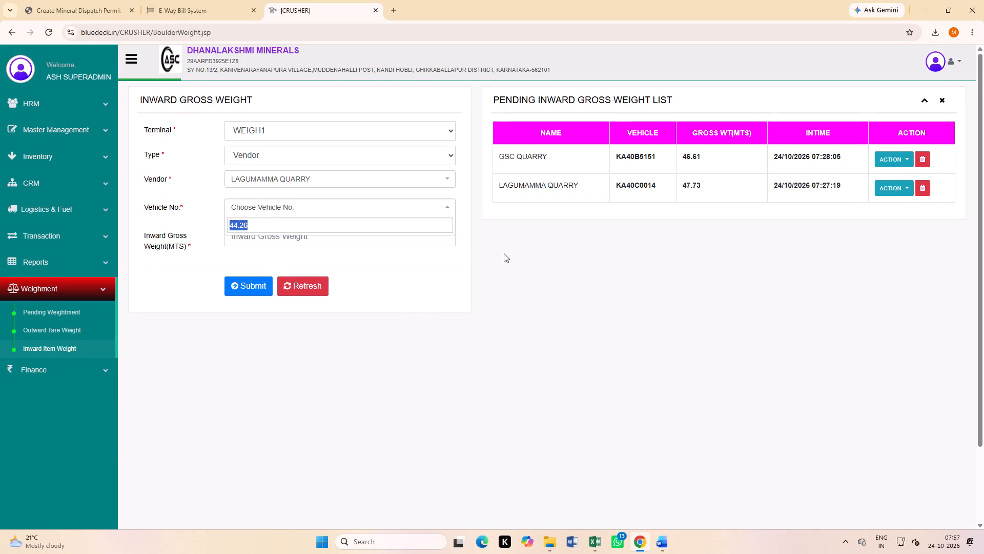
pyautogui.write('5151')
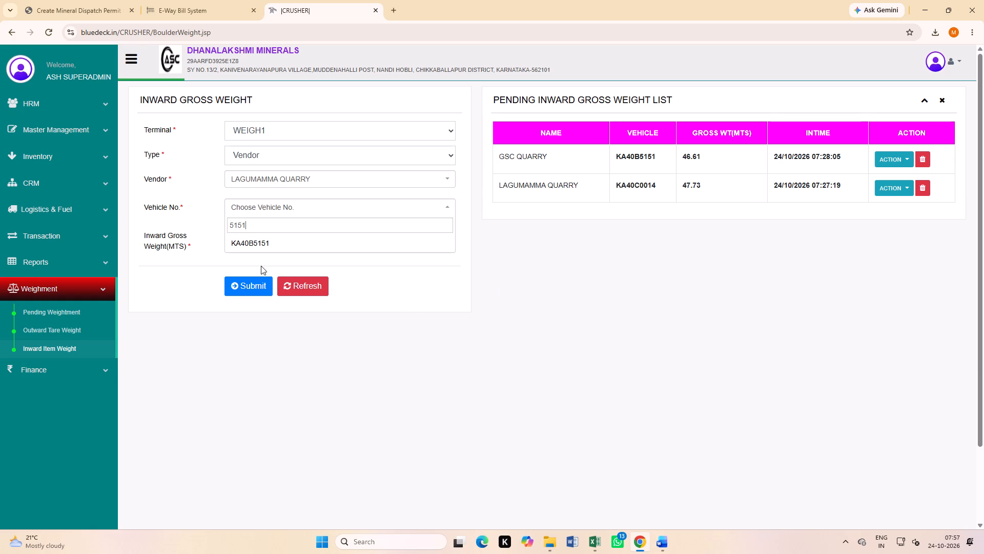
pyautogui.click(257, 249)
pyautogui.click(262, 240)
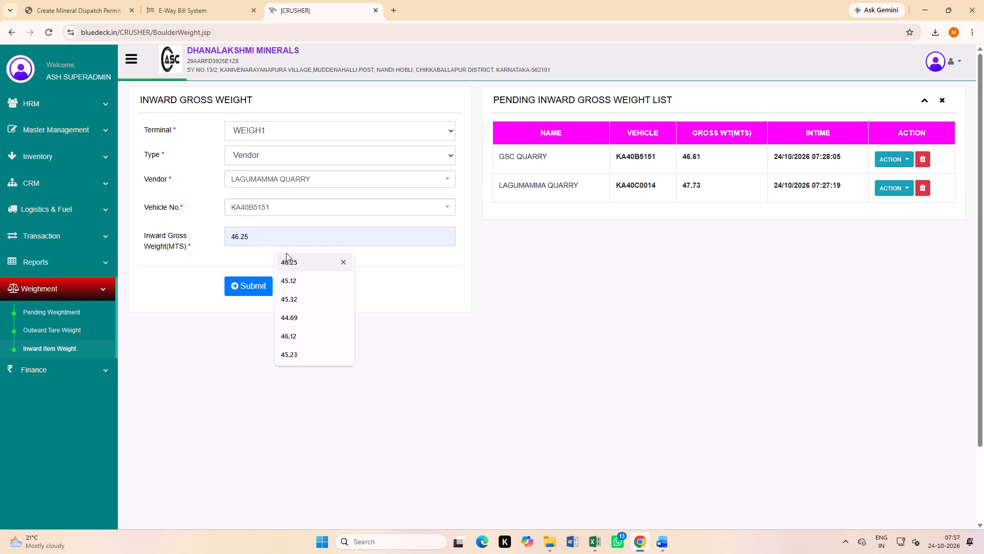
pyautogui.click(254, 240)
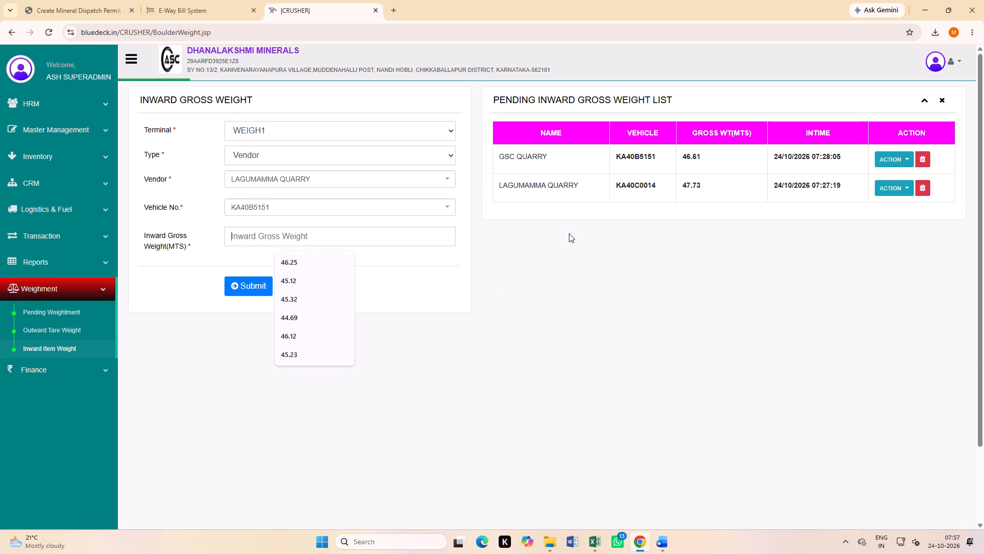
pyautogui.write('45')
pyautogui.write('.29')
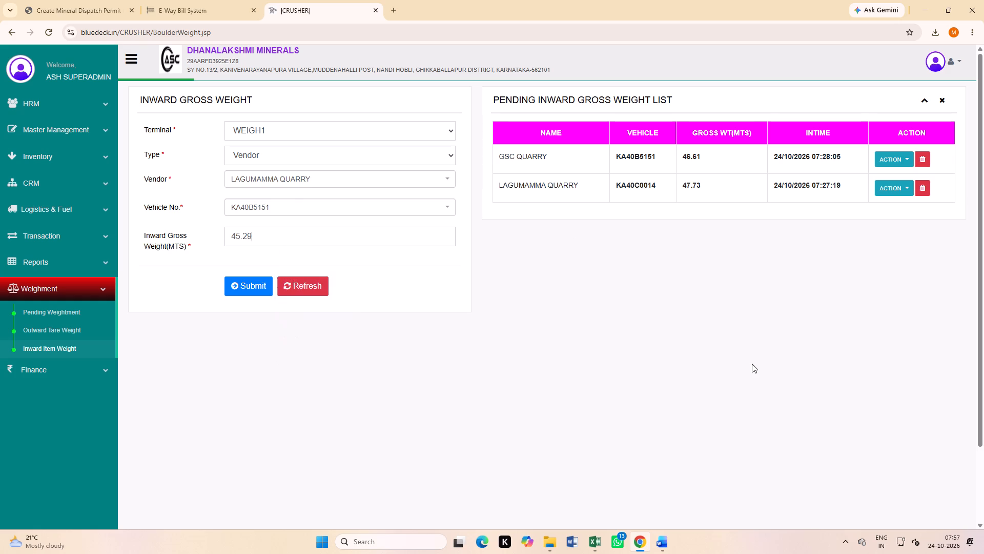
pyautogui.click(252, 286)
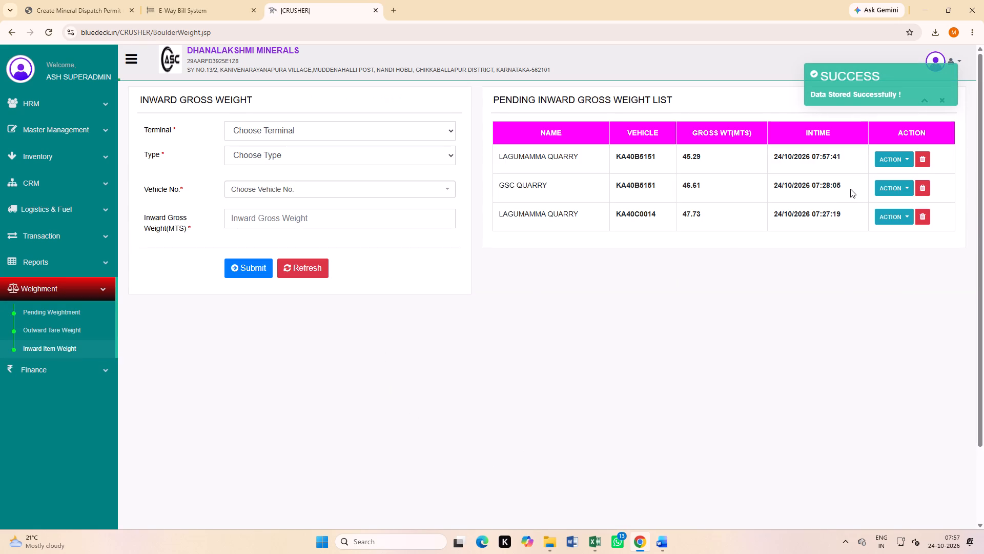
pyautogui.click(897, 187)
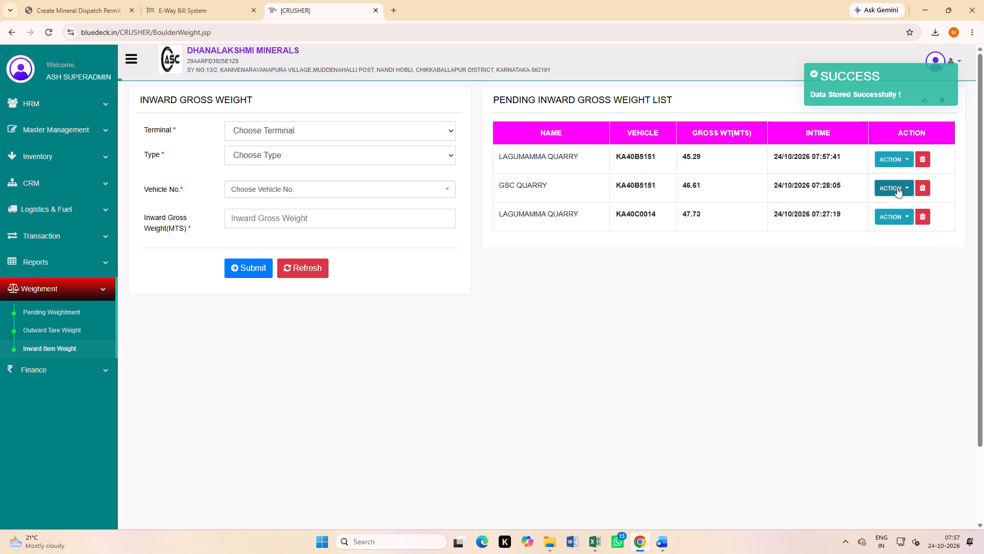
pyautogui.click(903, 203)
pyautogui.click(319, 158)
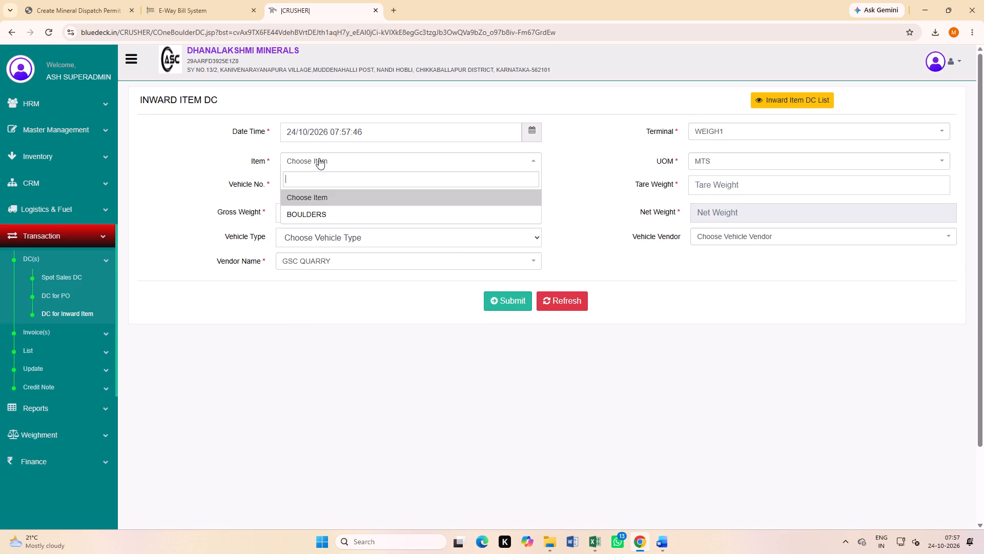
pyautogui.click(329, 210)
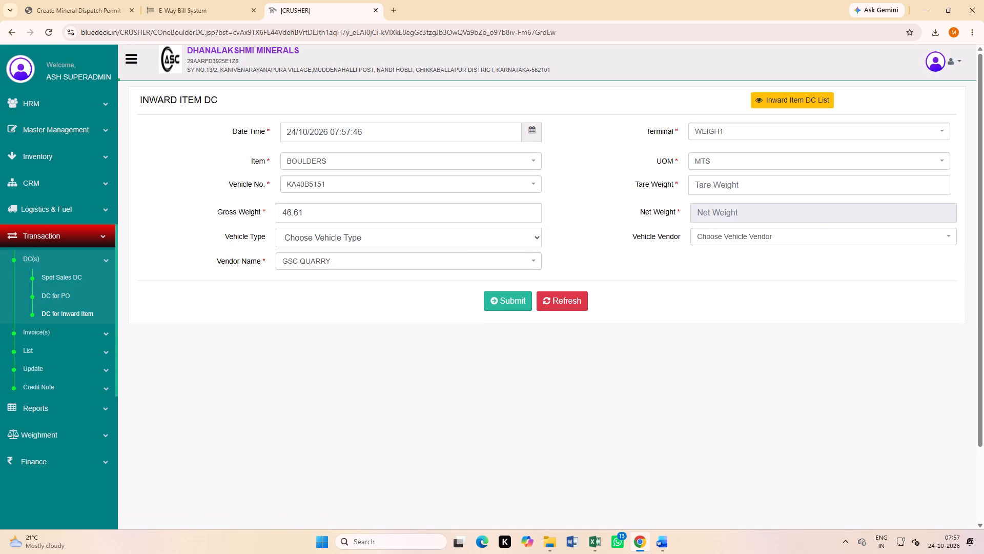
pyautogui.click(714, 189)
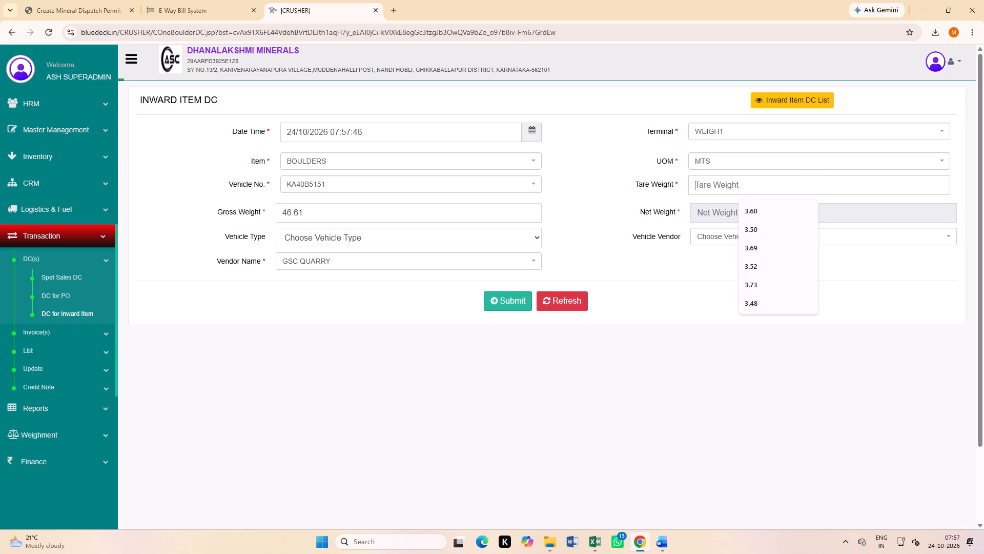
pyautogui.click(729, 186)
pyautogui.click(43, 436)
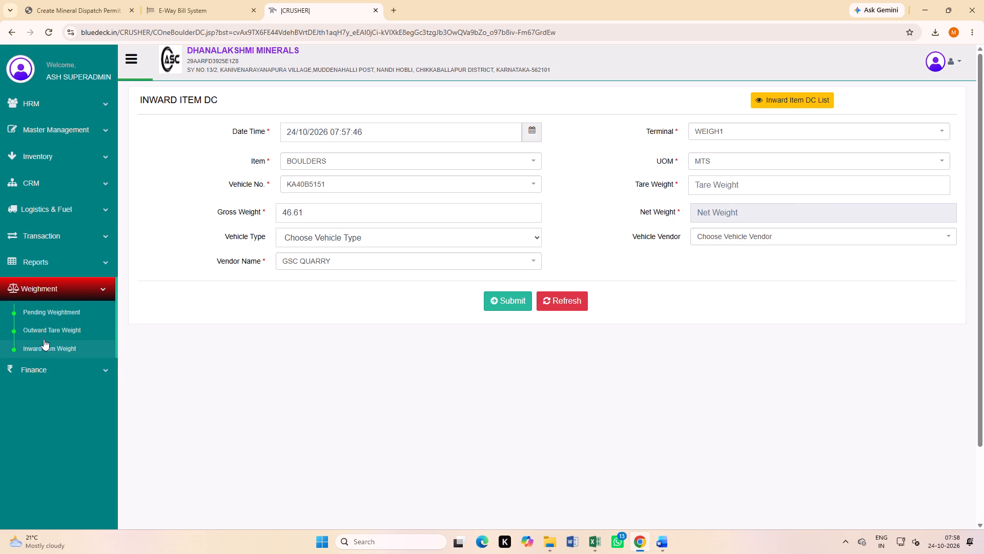
pyautogui.click(44, 346)
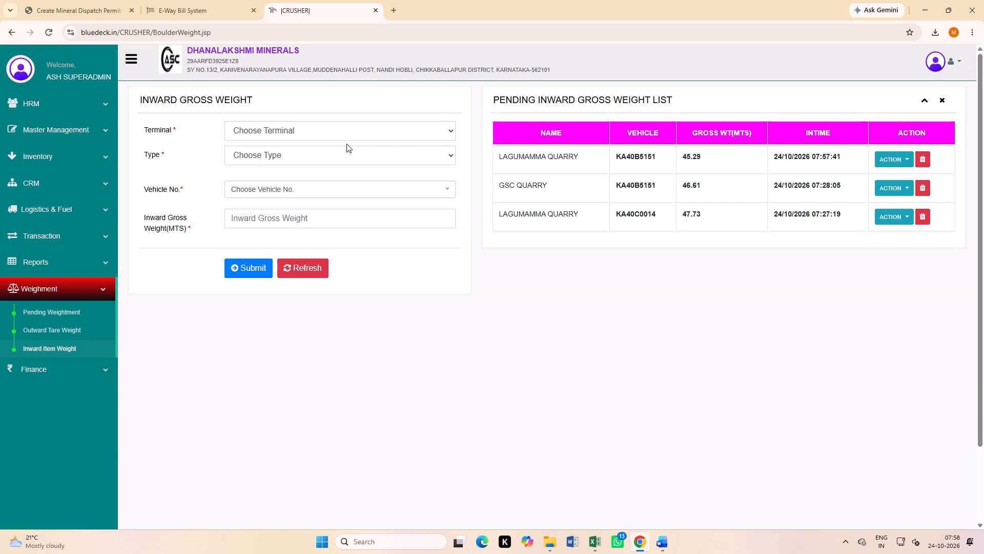
pyautogui.click(338, 130)
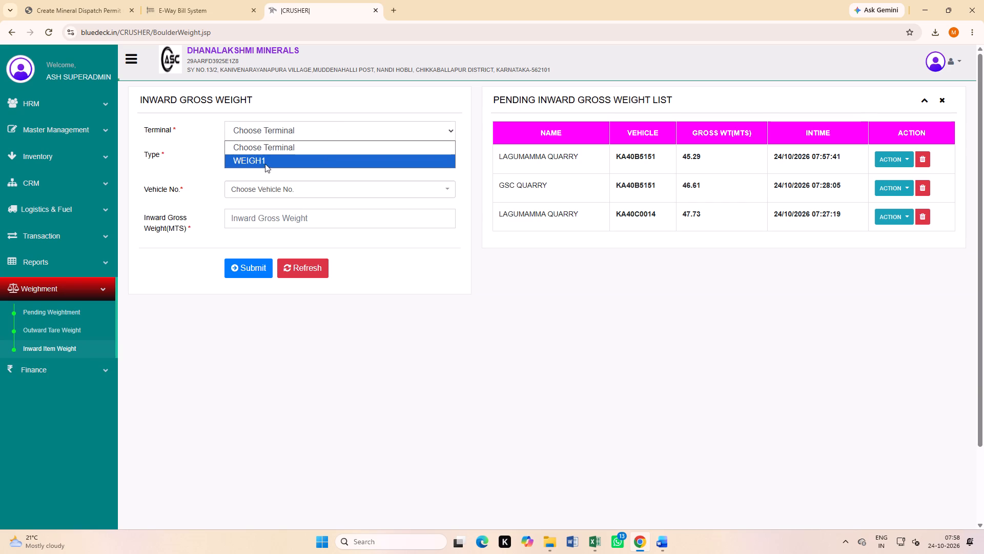
pyautogui.click(265, 164)
pyautogui.click(267, 157)
pyautogui.click(260, 183)
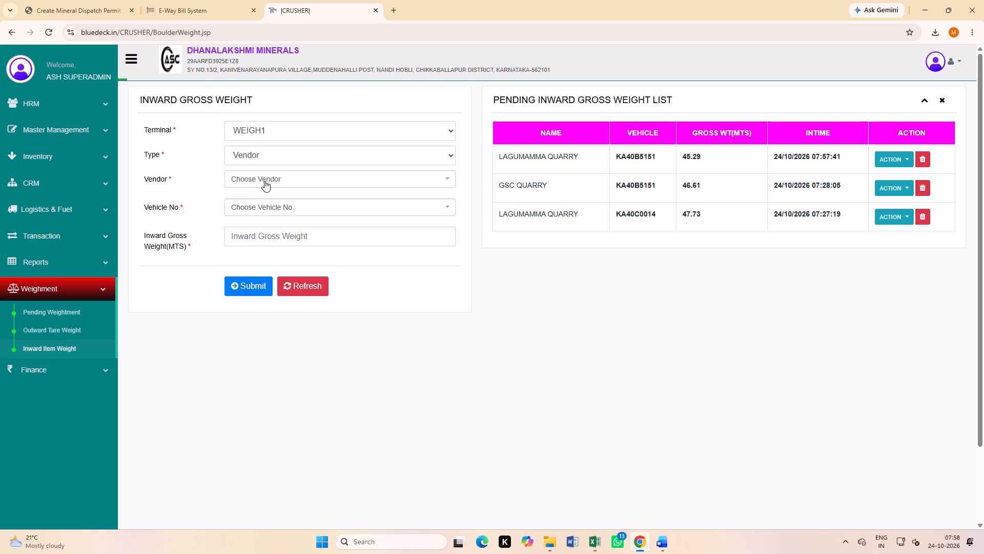
pyautogui.write('0015')
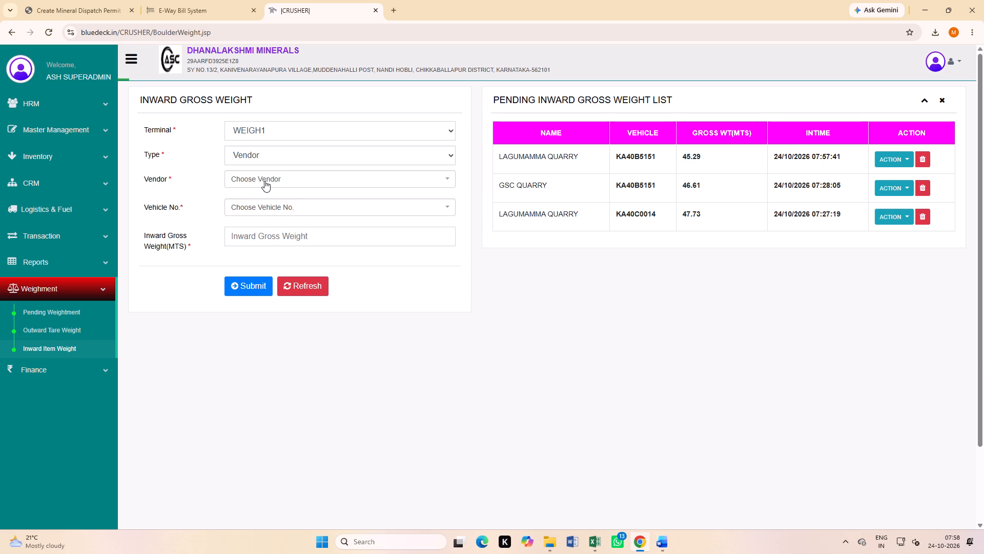
pyautogui.click(264, 181)
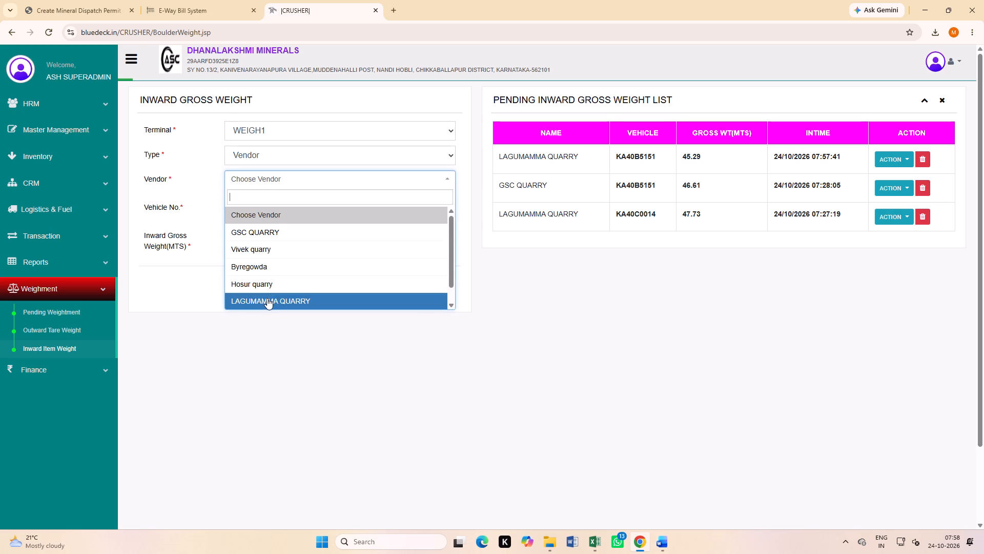
pyautogui.click(266, 299)
pyautogui.click(255, 206)
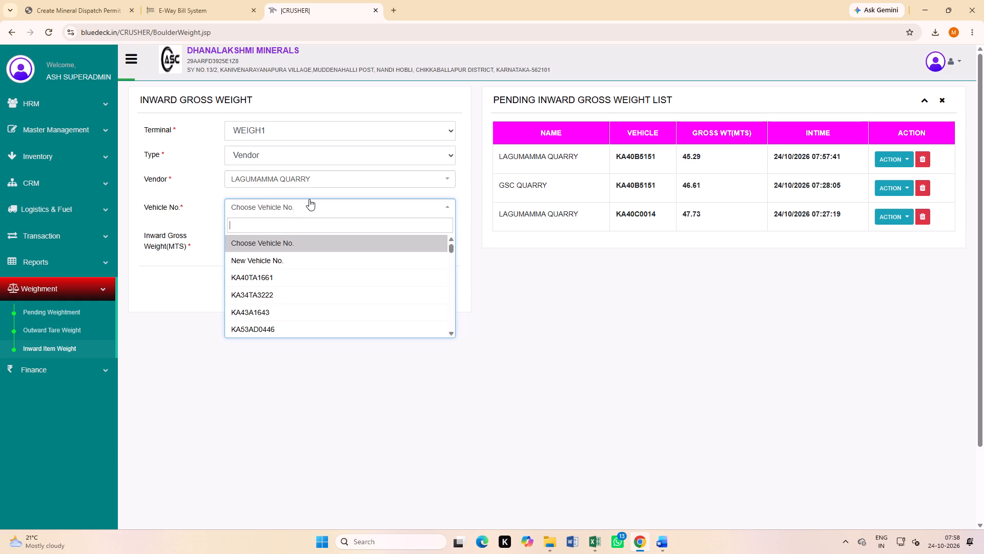
pyautogui.write('0015')
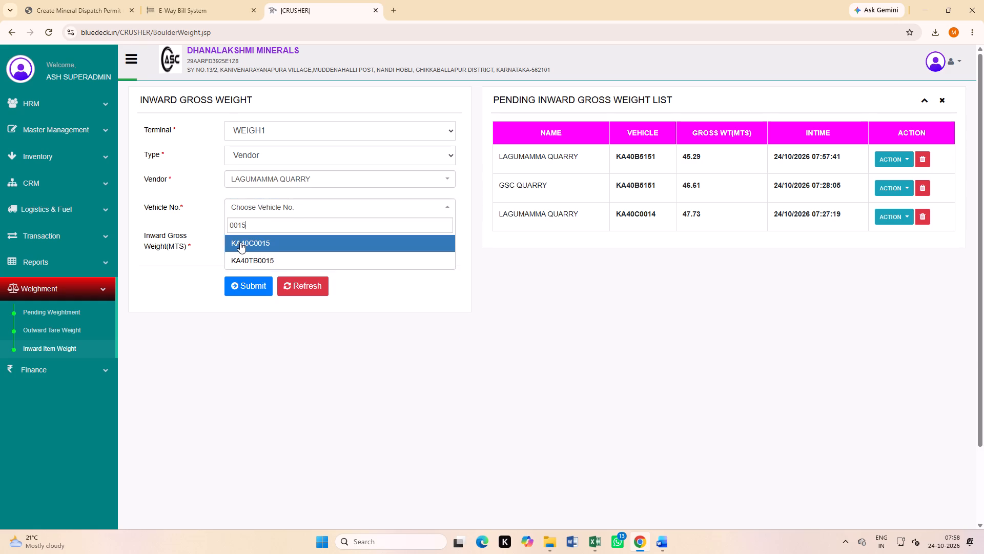
pyautogui.click(246, 243)
pyautogui.click(249, 242)
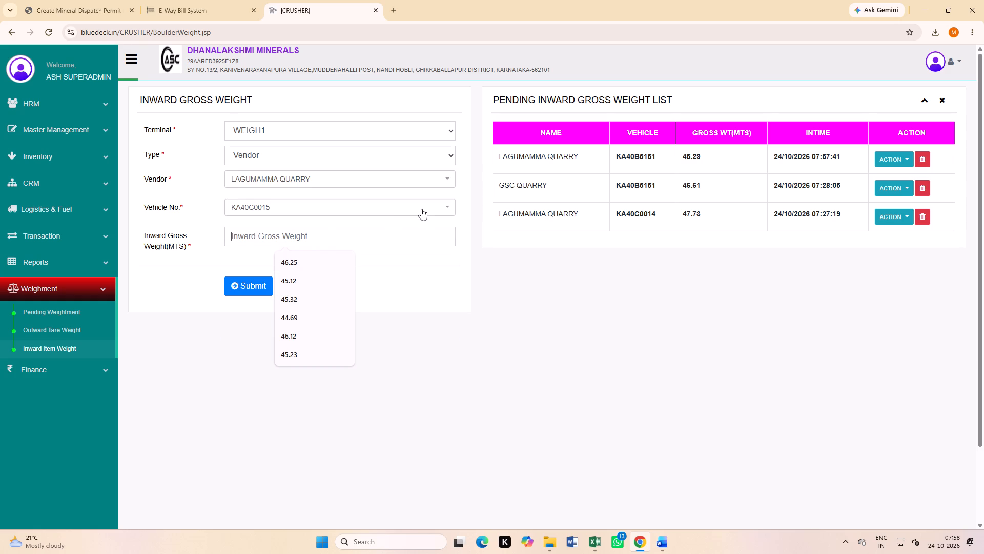
pyautogui.write('46.76')
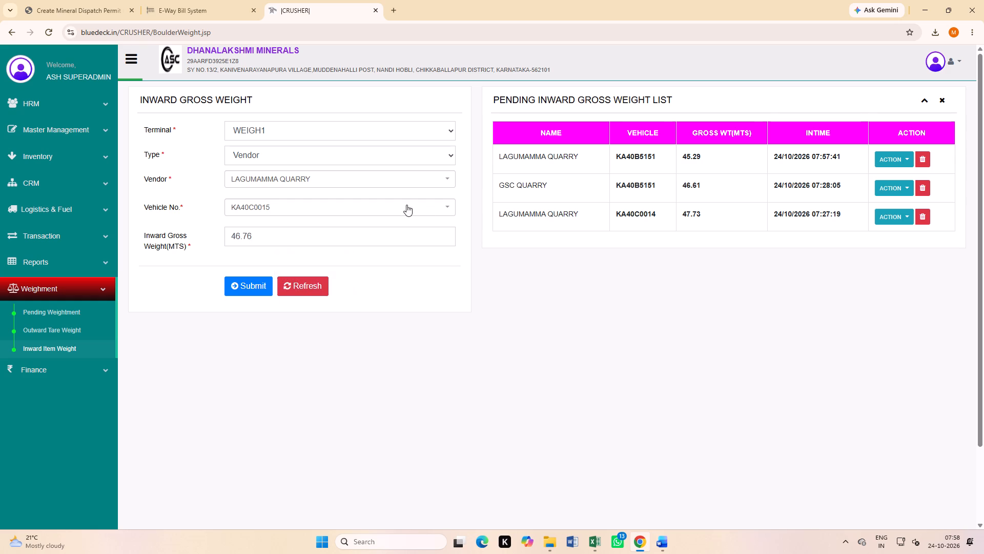
pyautogui.click(247, 285)
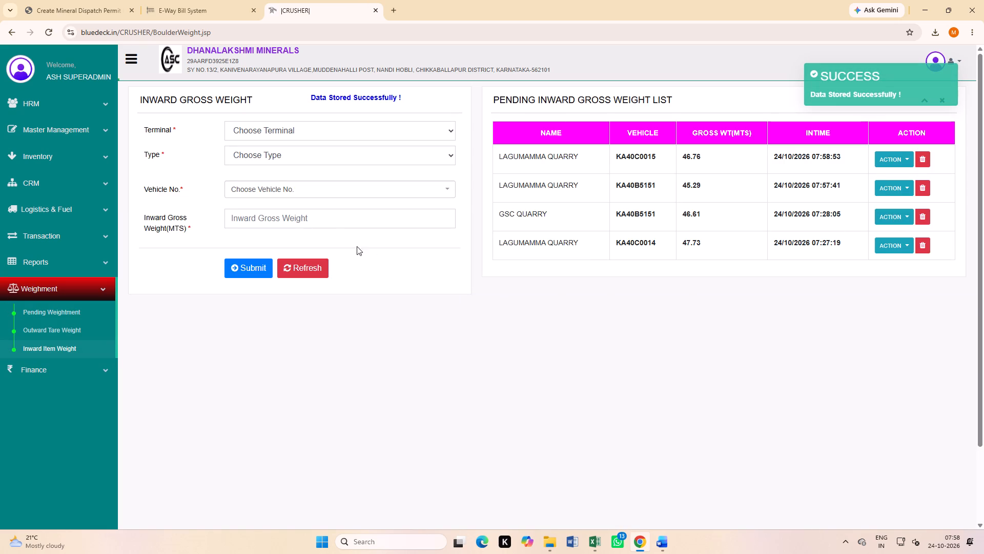
pyautogui.click(281, 132)
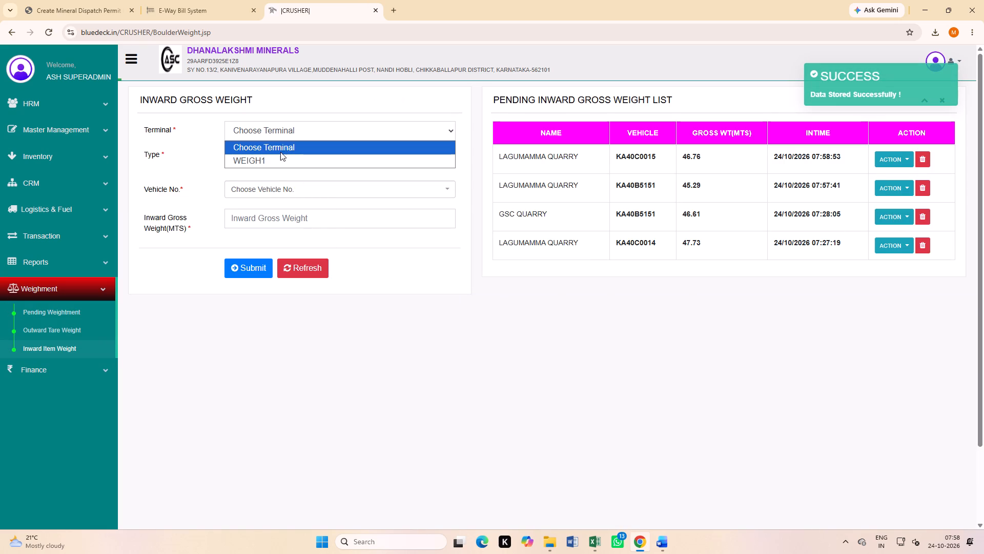
pyautogui.doubleClick(279, 156)
pyautogui.click(262, 184)
pyautogui.click(262, 179)
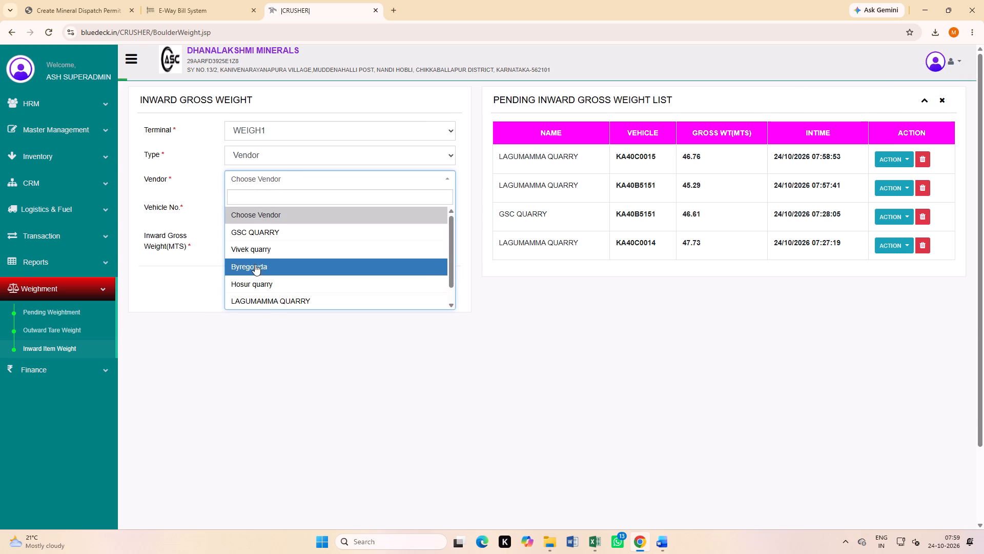
pyautogui.click(252, 234)
pyautogui.click(258, 205)
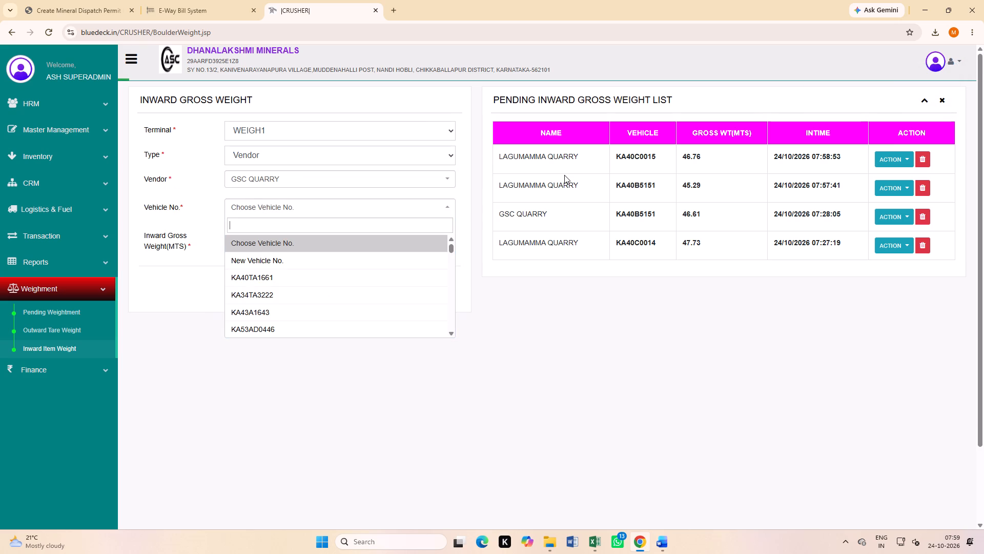
pyautogui.write('8872')
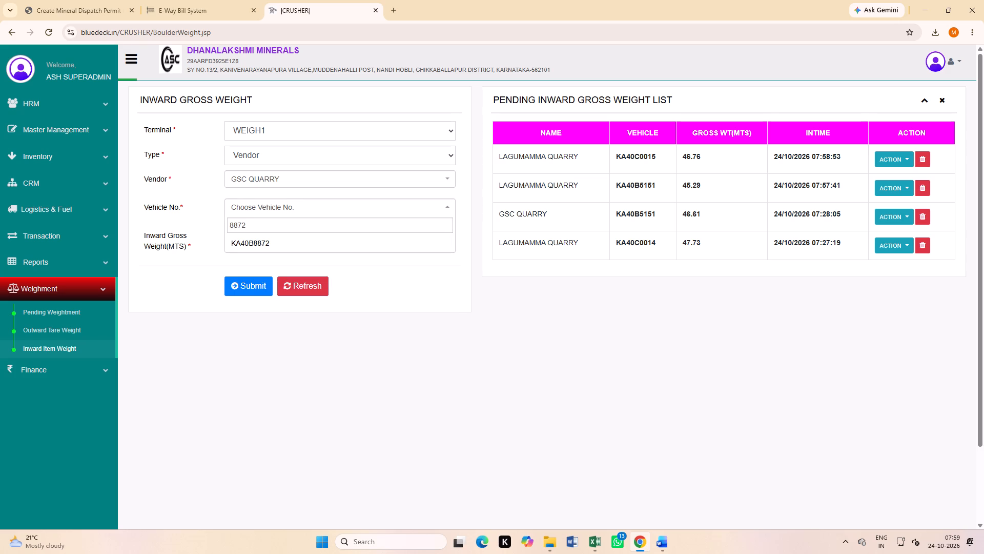
pyautogui.click(273, 236)
pyautogui.click(273, 236)
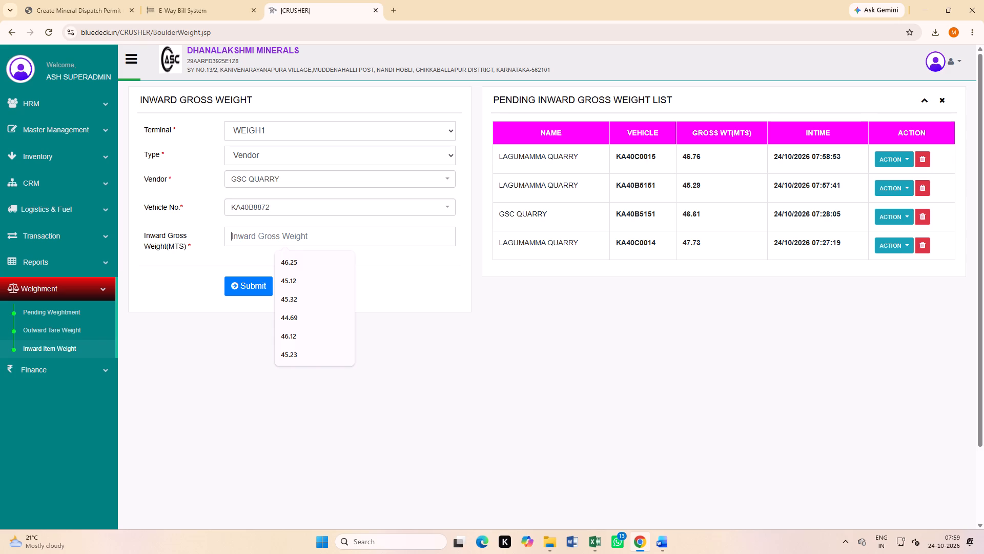
pyautogui.press('4')
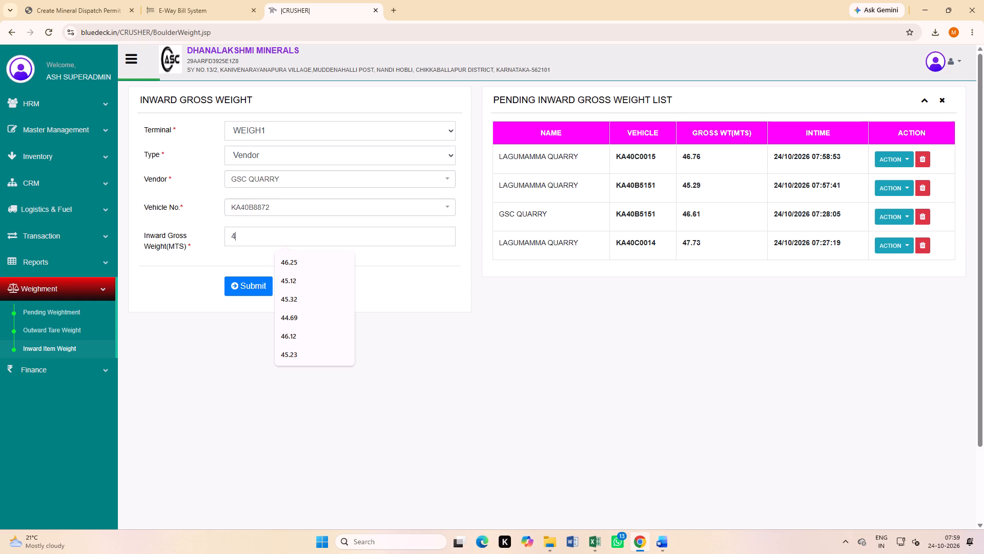
pyautogui.write('6.58')
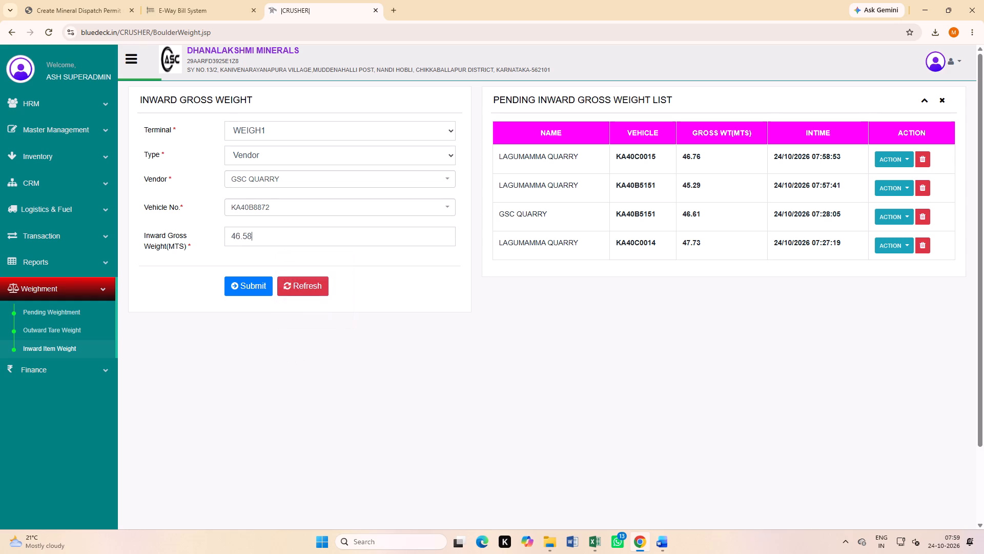
pyautogui.click(247, 286)
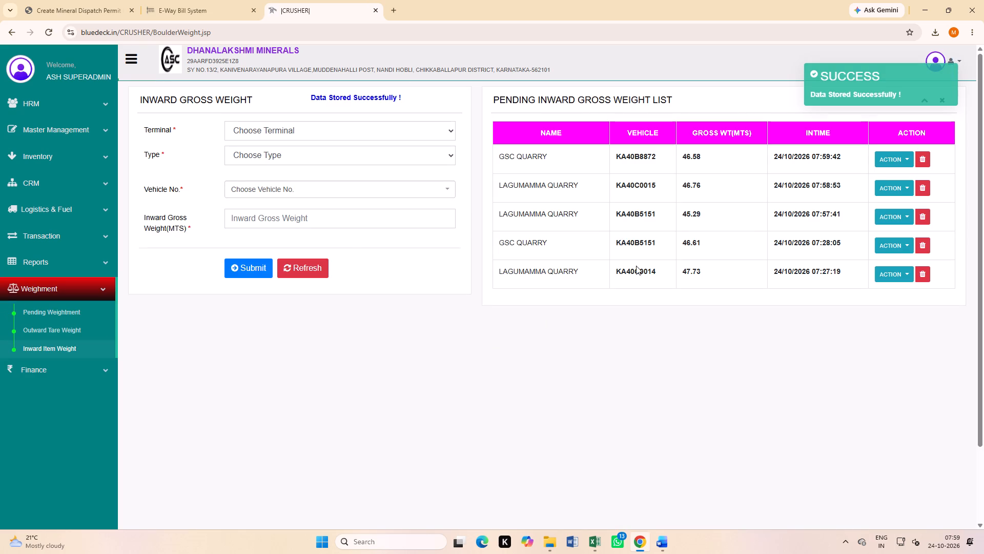
pyautogui.click(264, 130)
pyautogui.doubleClick(264, 159)
pyautogui.click(269, 188)
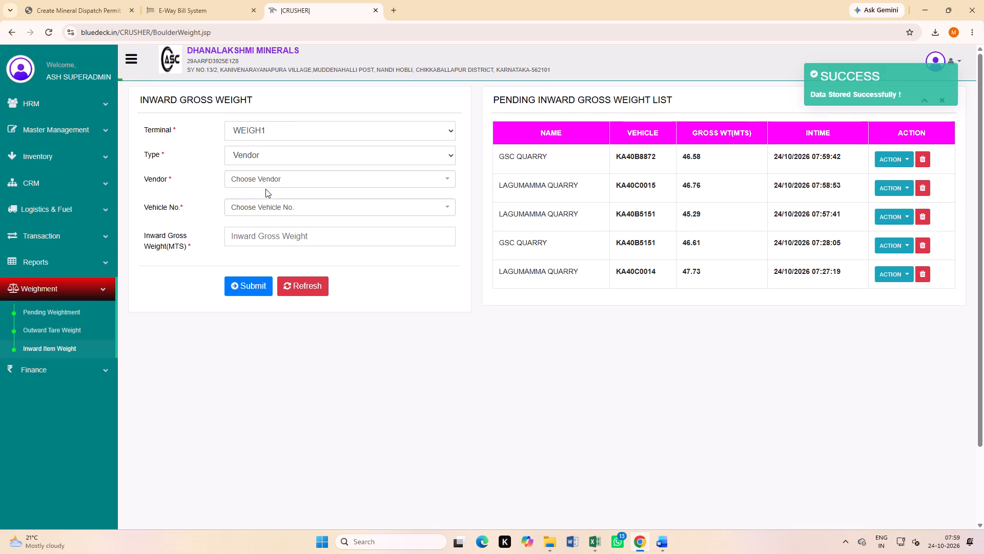
pyautogui.click(261, 179)
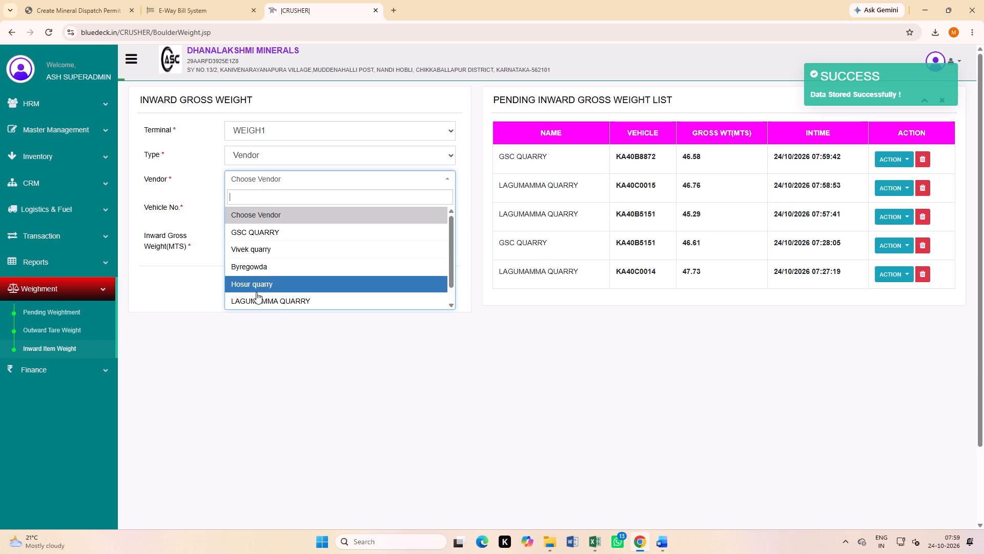
pyautogui.click(253, 234)
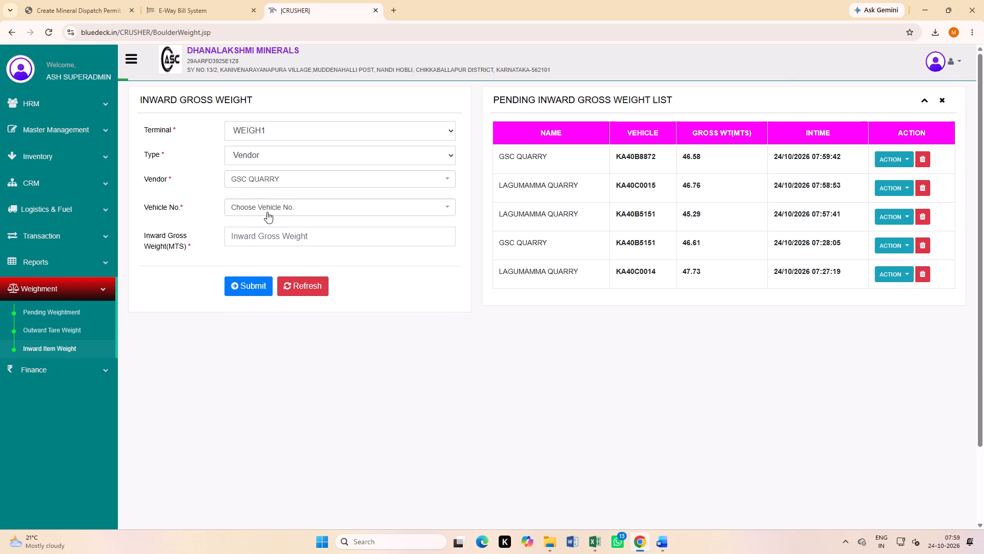
pyautogui.click(268, 208)
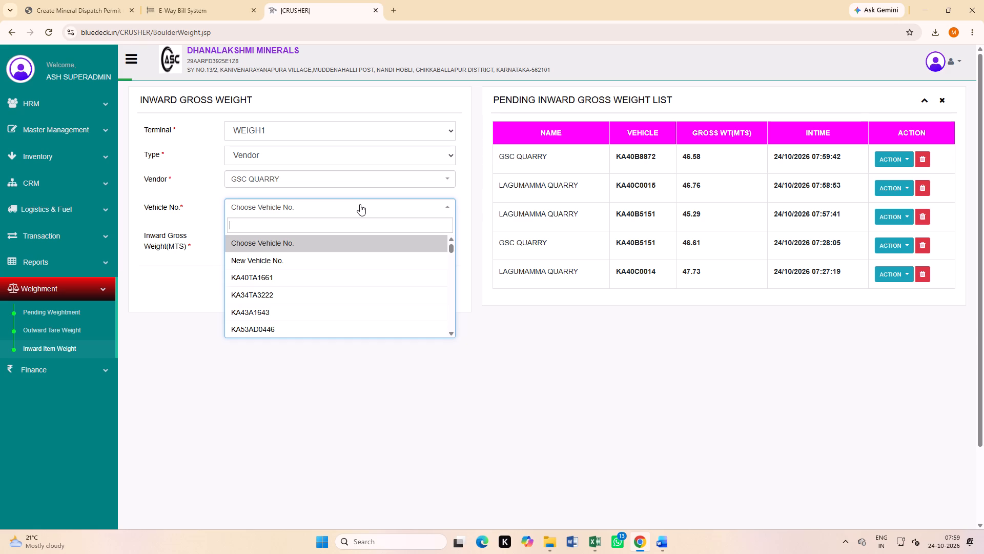
pyautogui.write('0015')
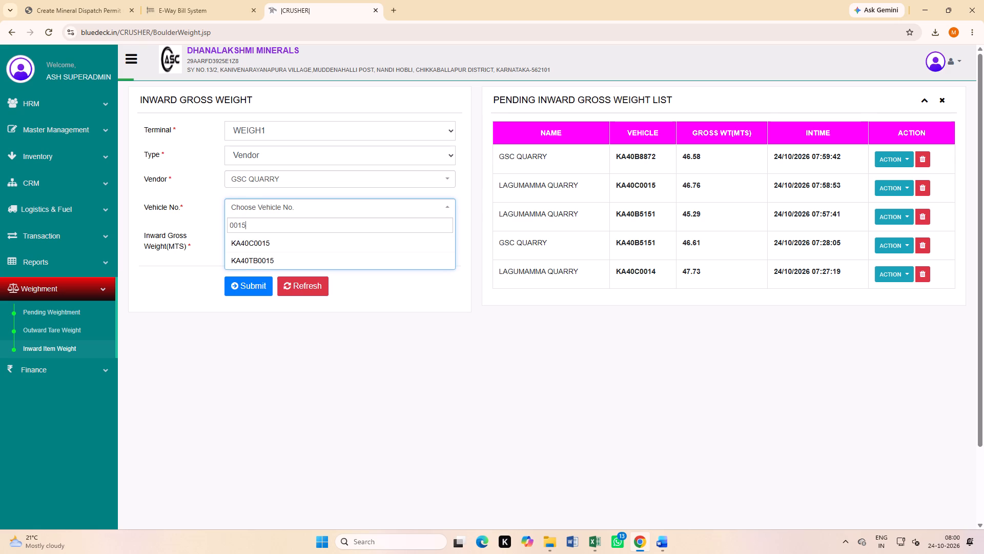
pyautogui.click(280, 242)
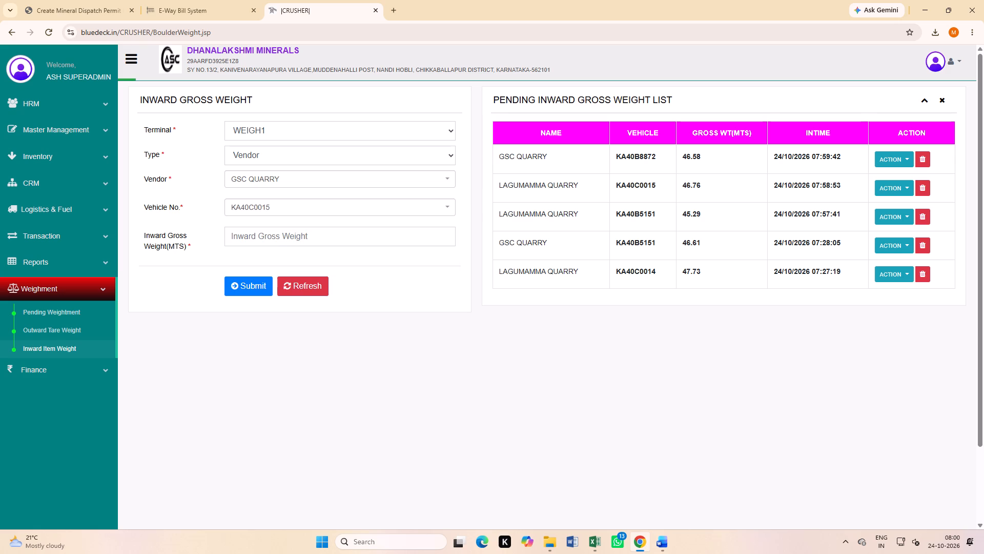
pyautogui.click(273, 238)
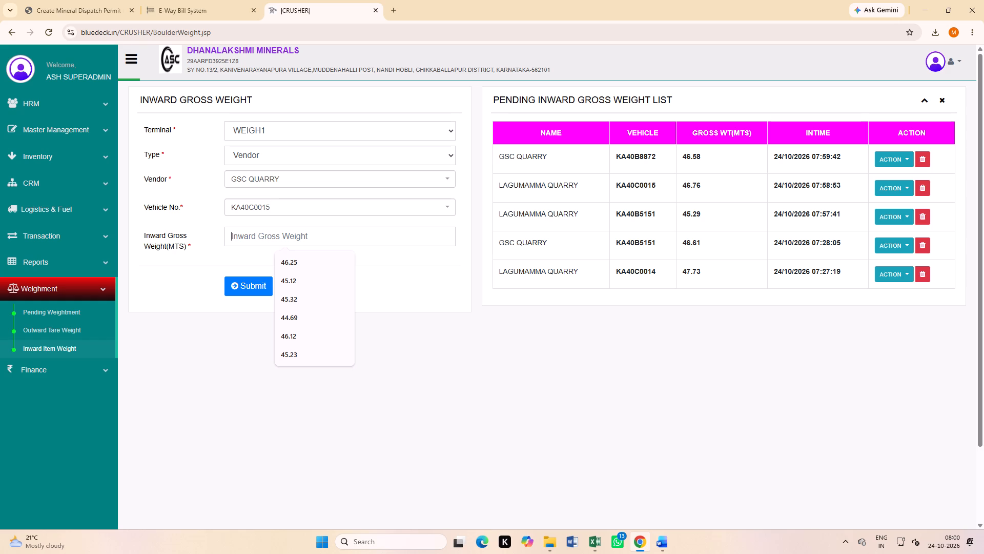
pyautogui.press('4')
pyautogui.write('6.28')
pyautogui.click(264, 287)
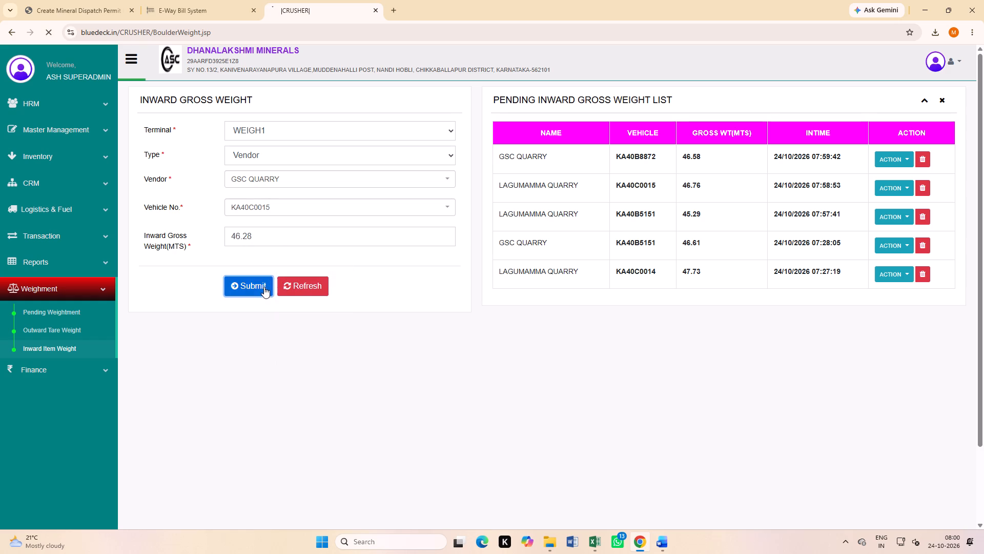
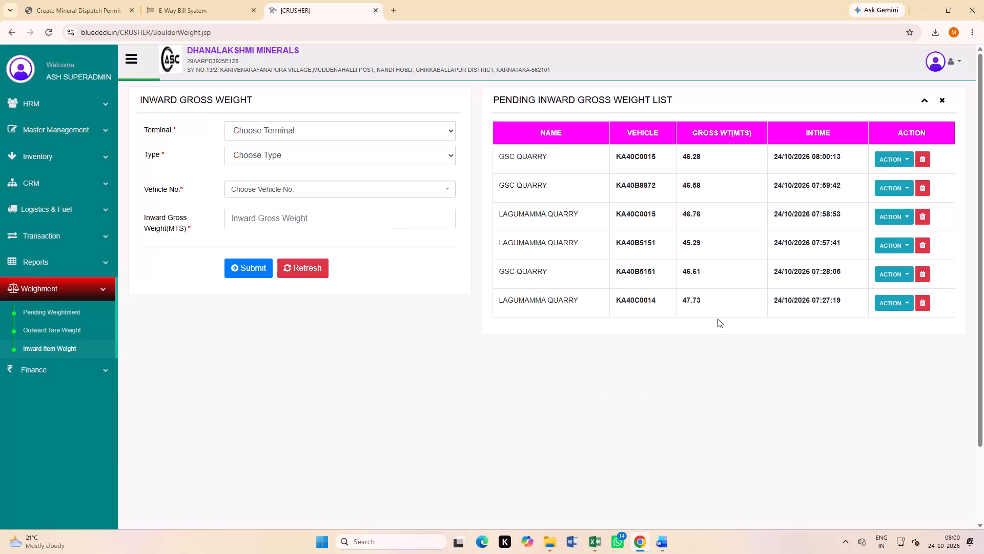
pyautogui.click(909, 275)
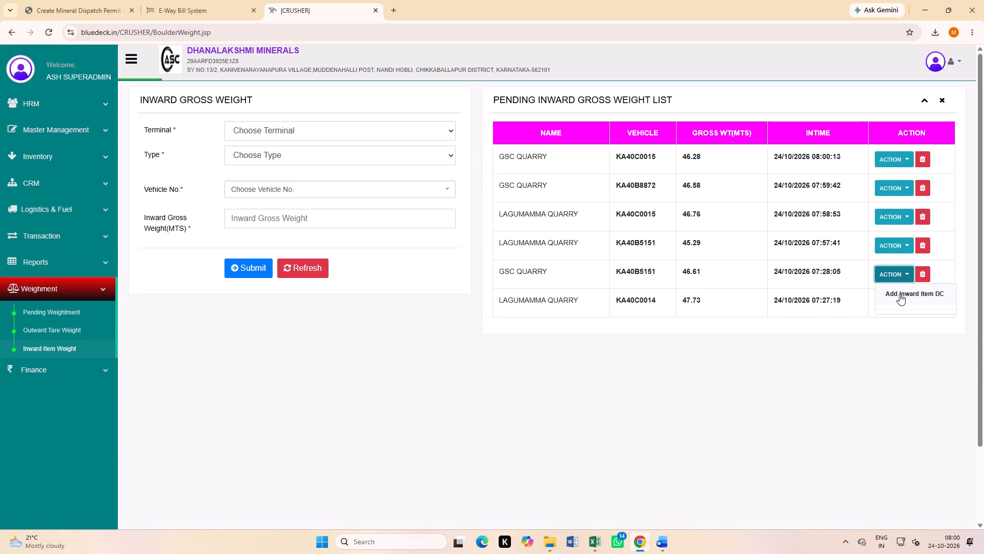
pyautogui.click(898, 295)
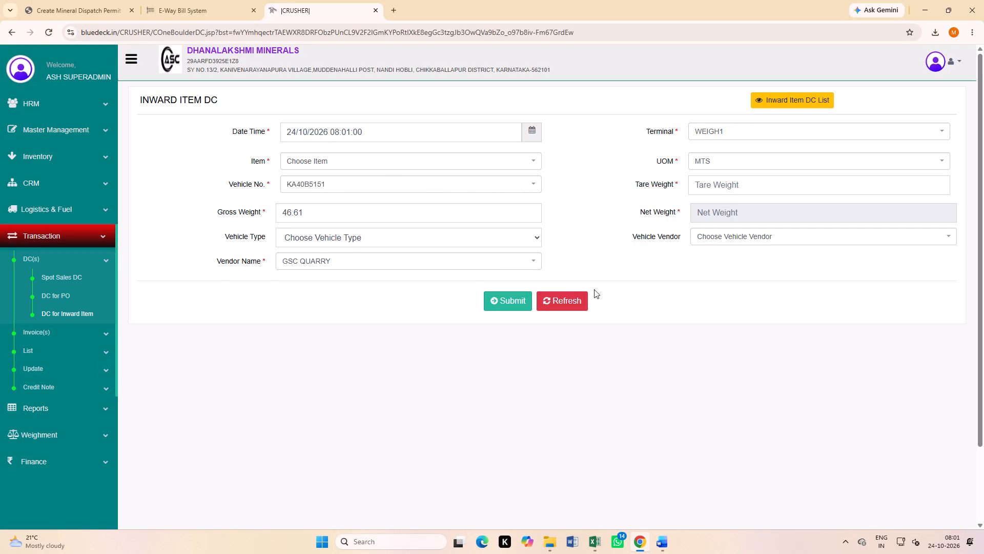
pyautogui.click(322, 161)
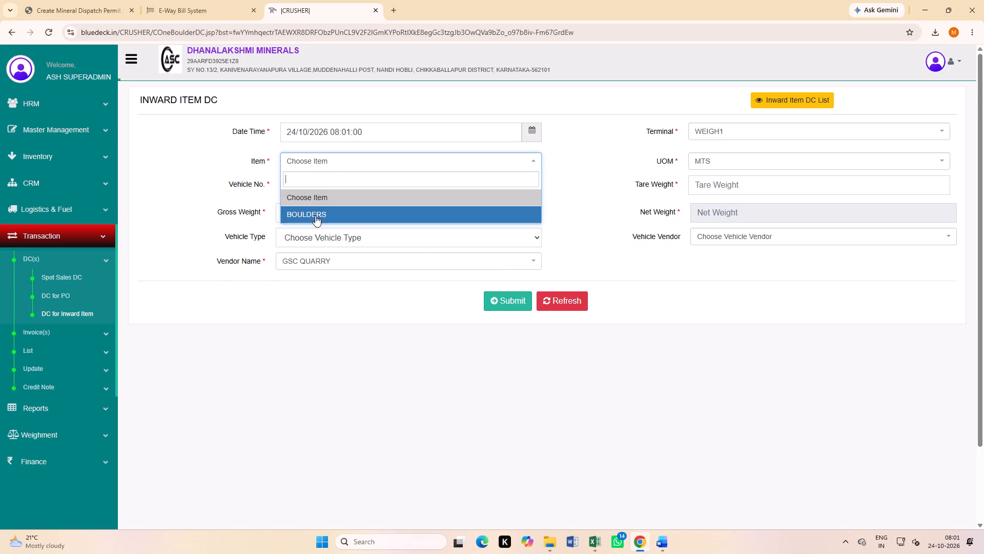
pyautogui.click(315, 215)
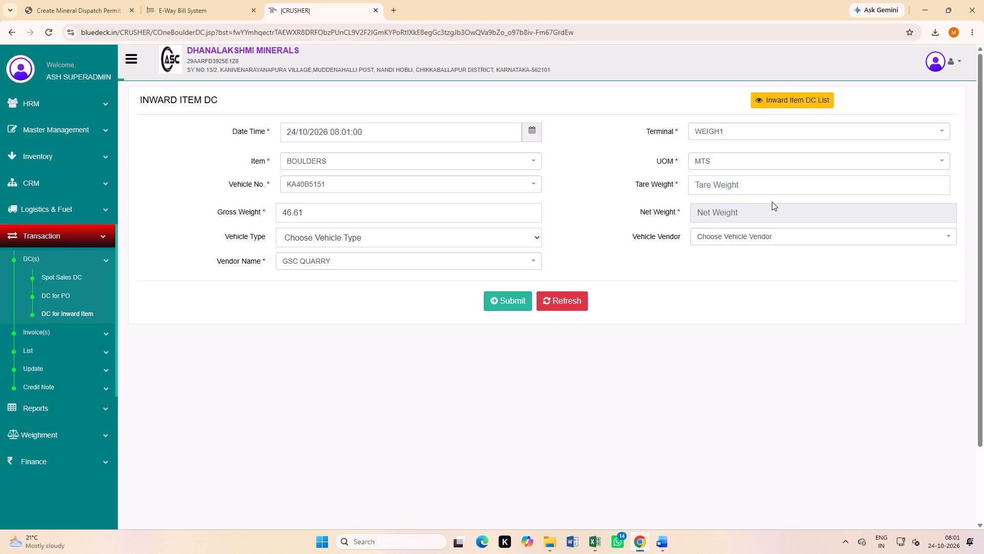
pyautogui.click(720, 185)
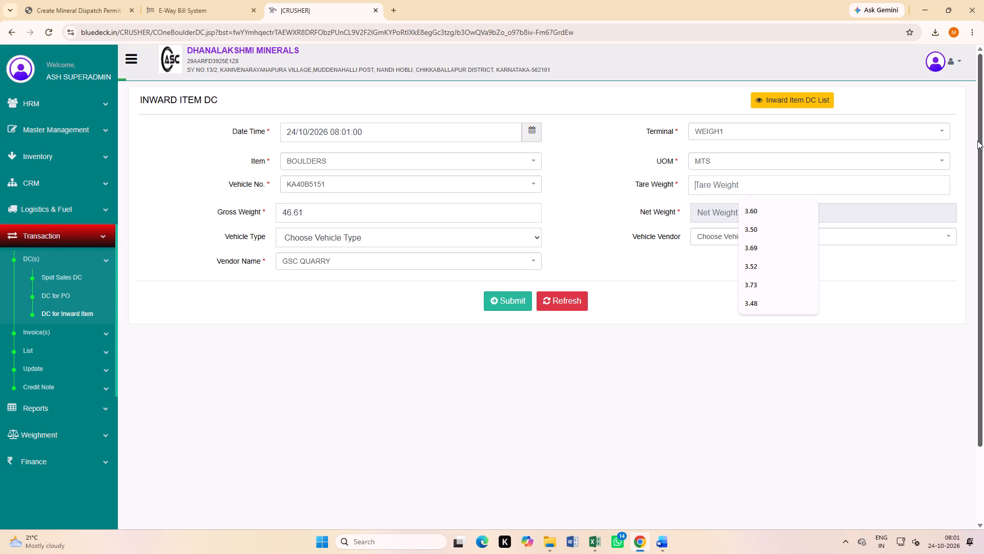
pyautogui.press('1')
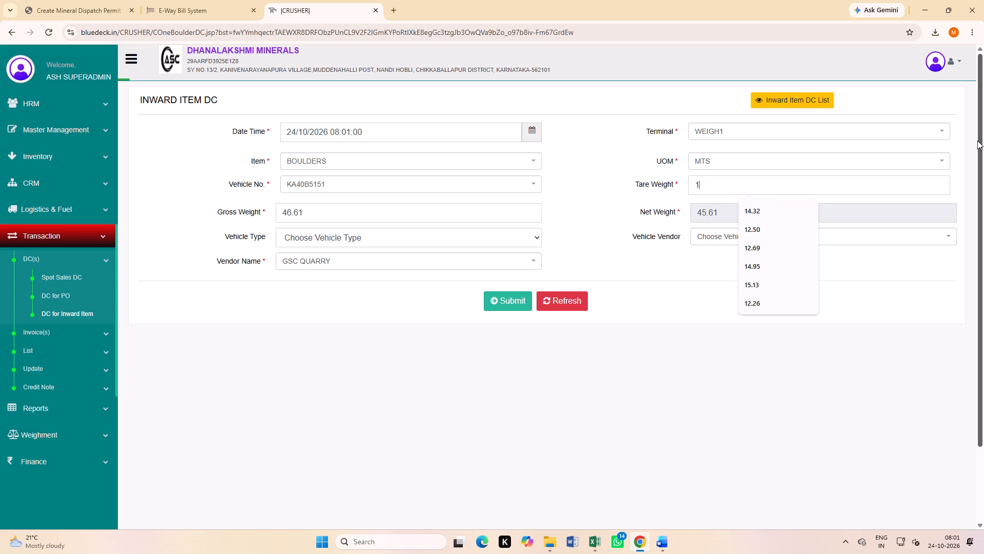
pyautogui.write('4.')
pyautogui.write('88')
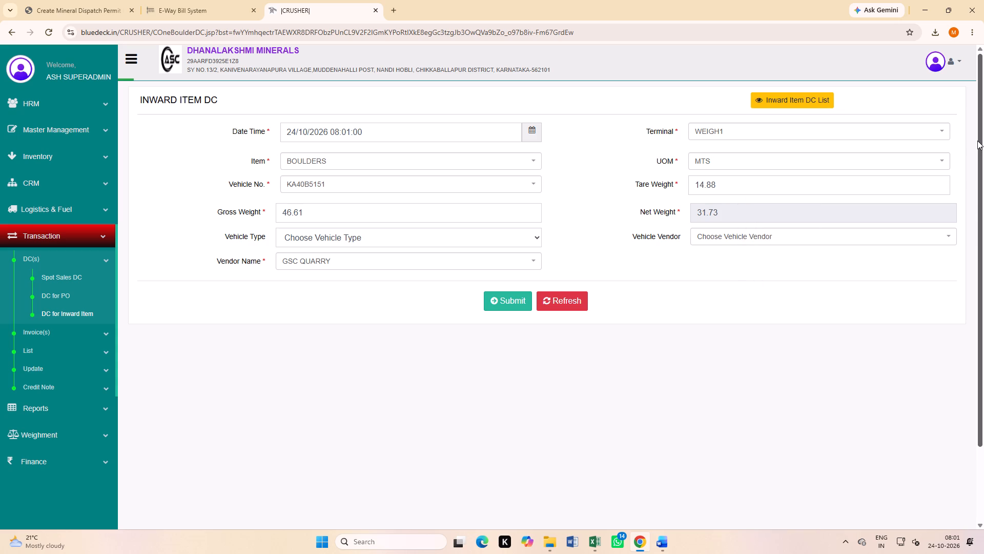
pyautogui.click(510, 300)
pyautogui.click(484, 253)
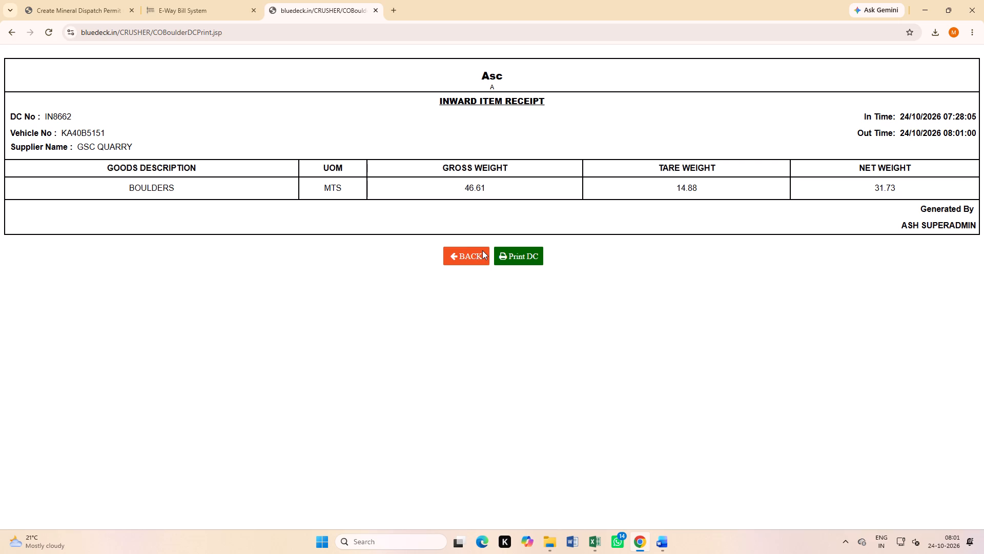
pyautogui.click(463, 256)
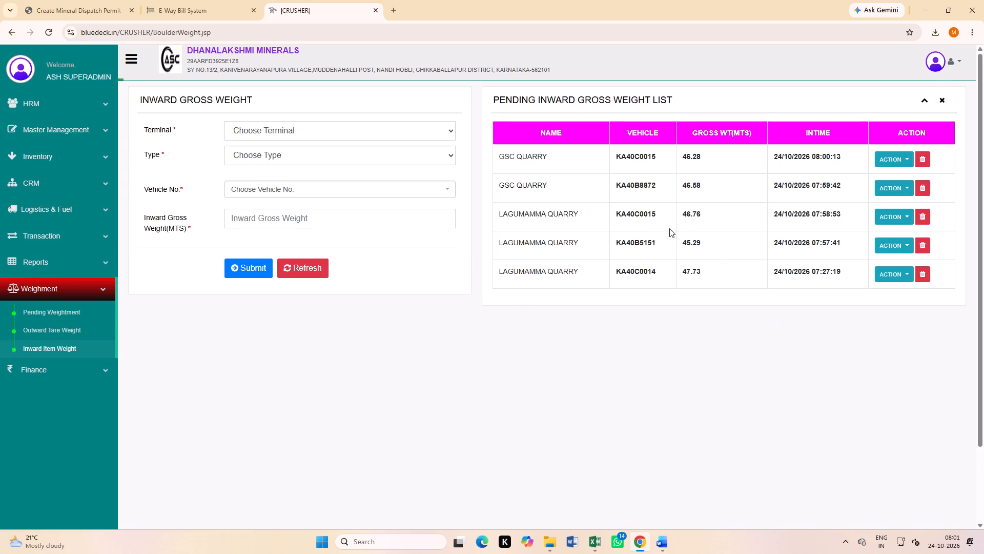
pyautogui.click(908, 217)
pyautogui.click(903, 235)
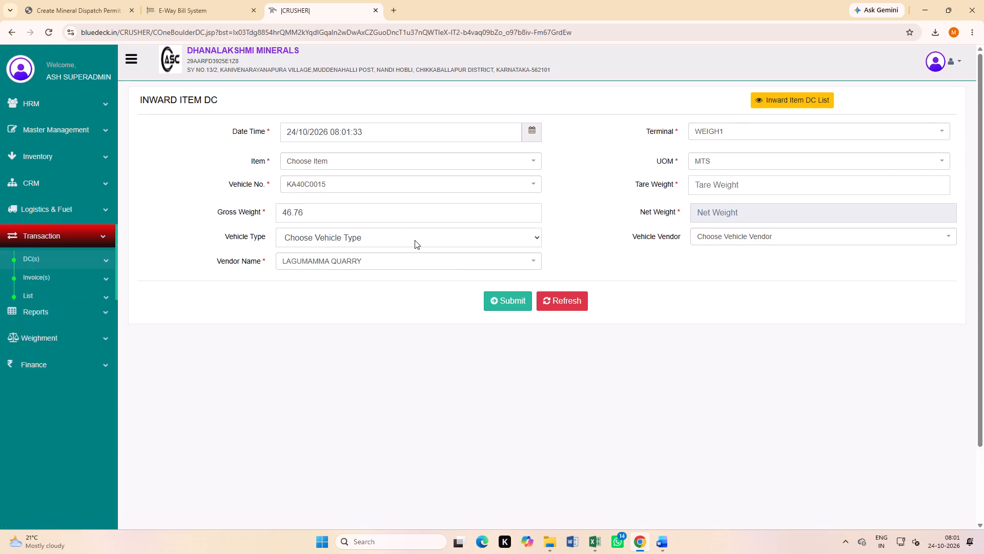
pyautogui.click(336, 163)
pyautogui.click(331, 209)
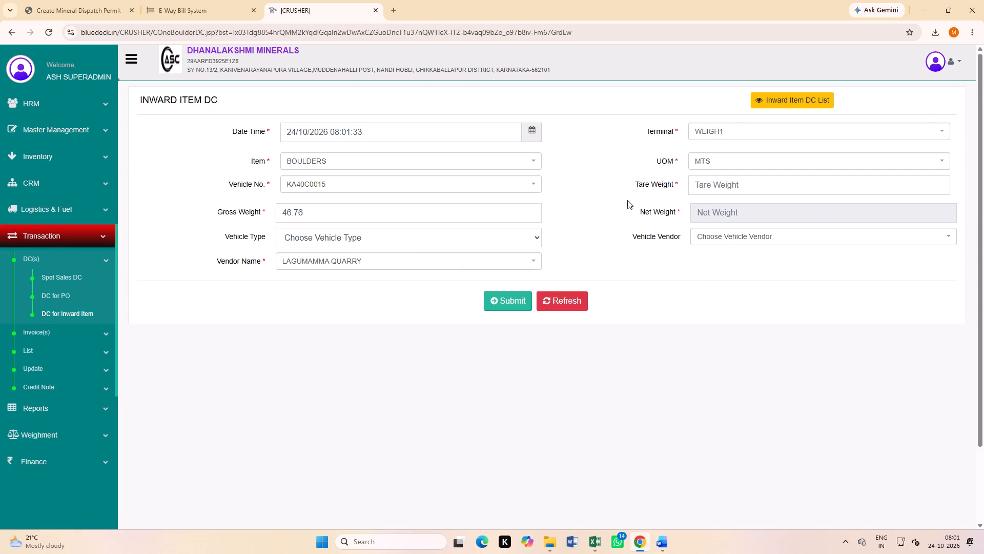
pyautogui.click(756, 185)
pyautogui.write('15')
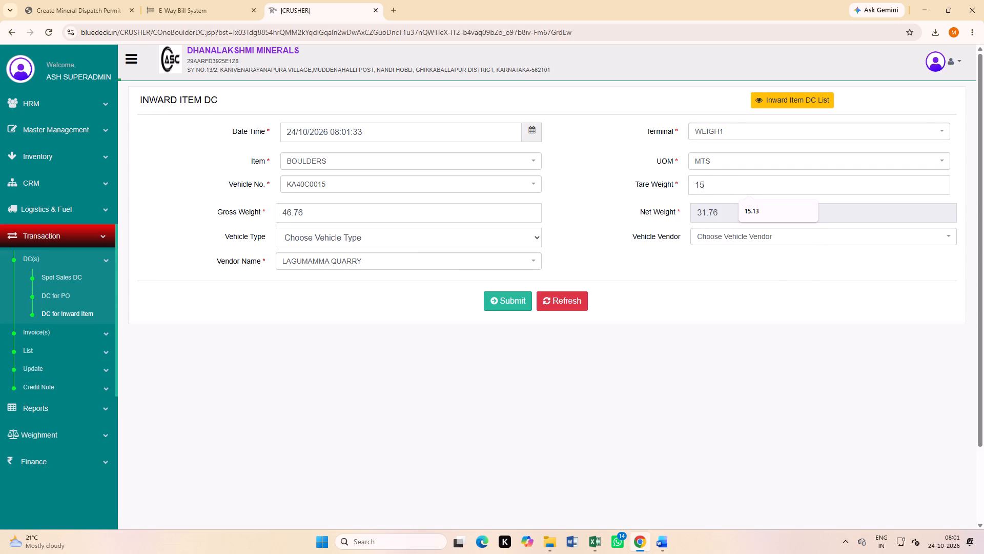
pyautogui.press('.')
pyautogui.click(761, 188)
pyautogui.write('57')
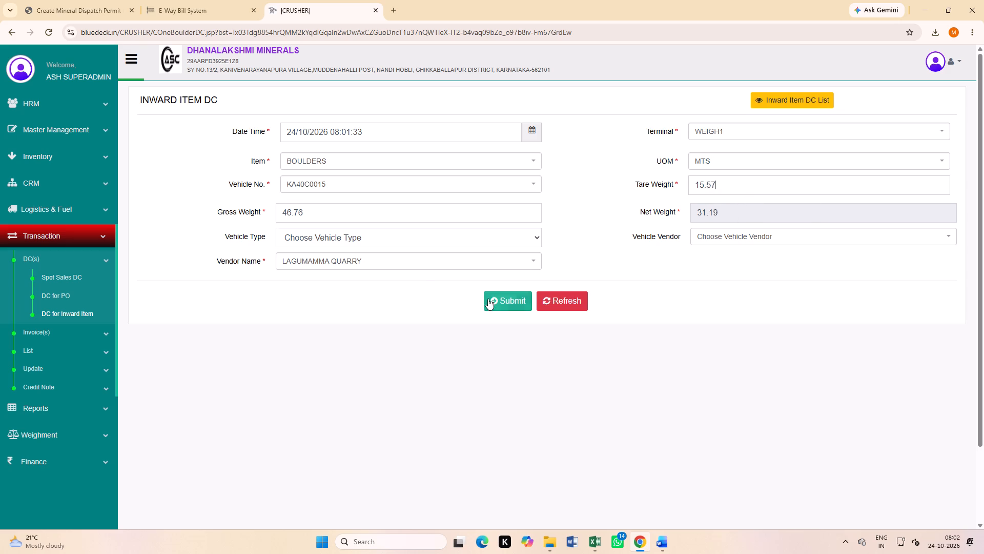
pyautogui.click(505, 303)
pyautogui.click(485, 246)
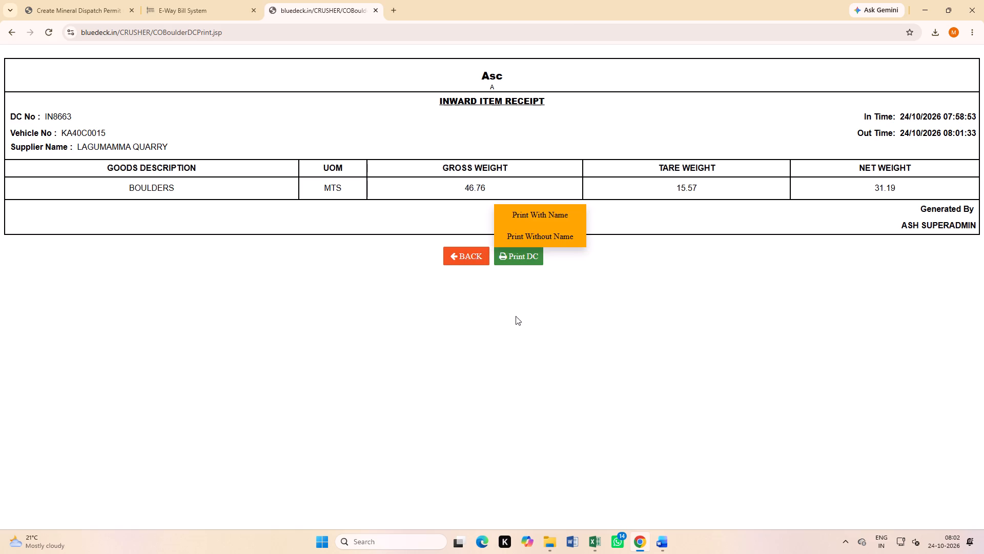
pyautogui.click(457, 262)
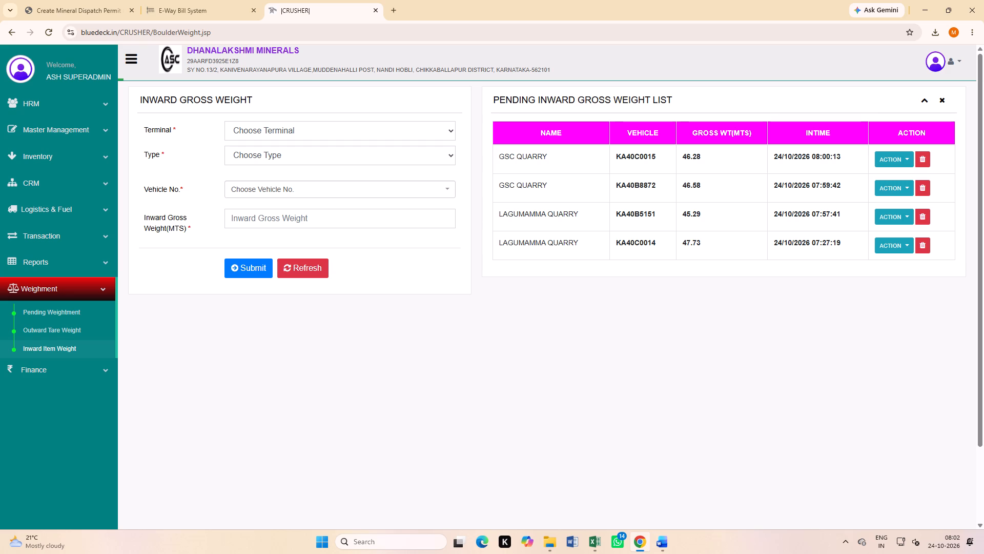
pyautogui.click(887, 191)
pyautogui.click(903, 210)
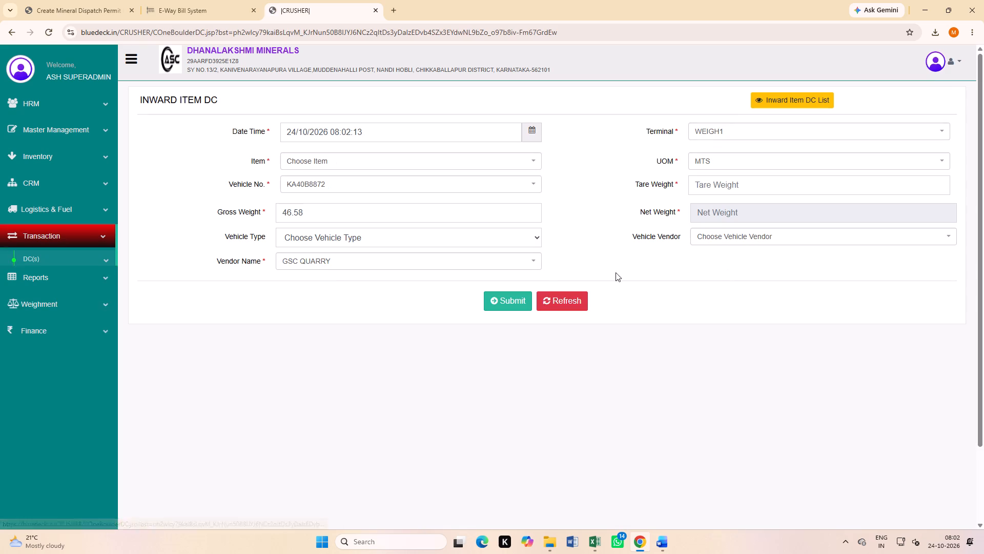
pyautogui.click(346, 161)
pyautogui.click(334, 215)
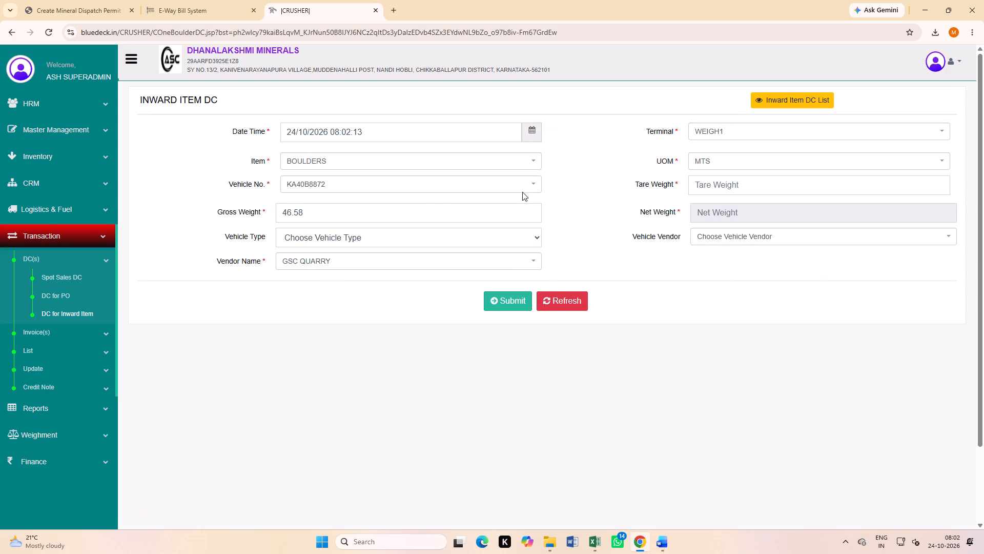
pyautogui.click(725, 180)
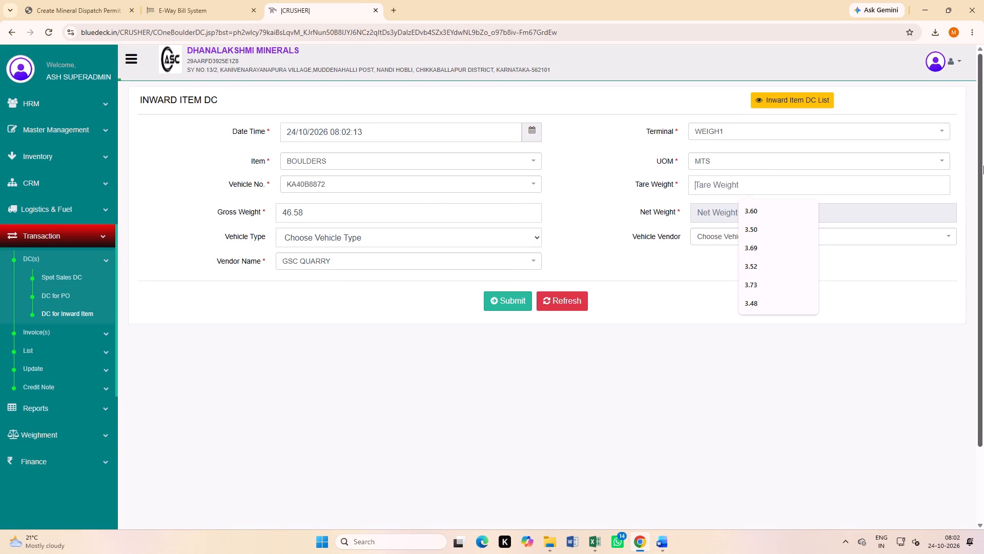
pyautogui.press('1')
pyautogui.write('5.86')
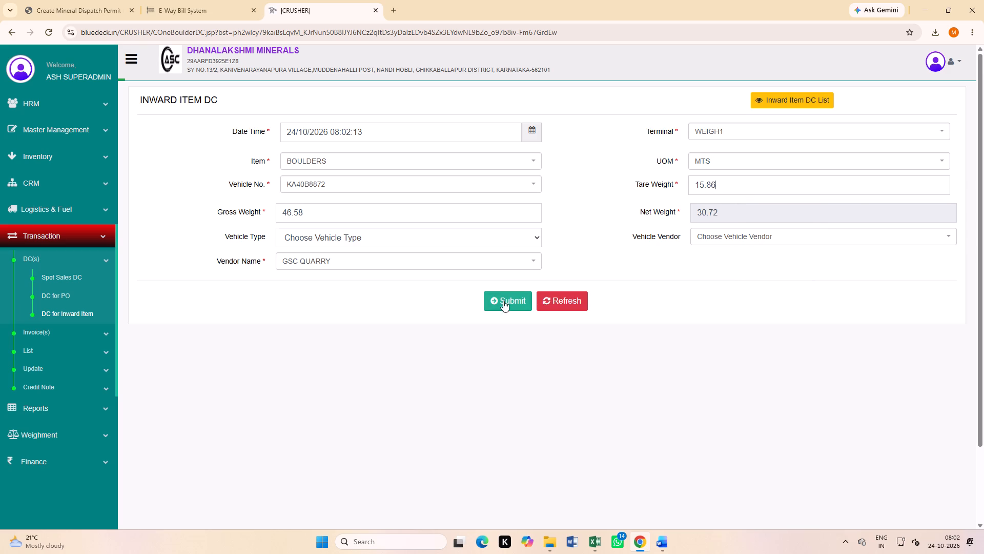
pyautogui.click(502, 306)
pyautogui.click(472, 253)
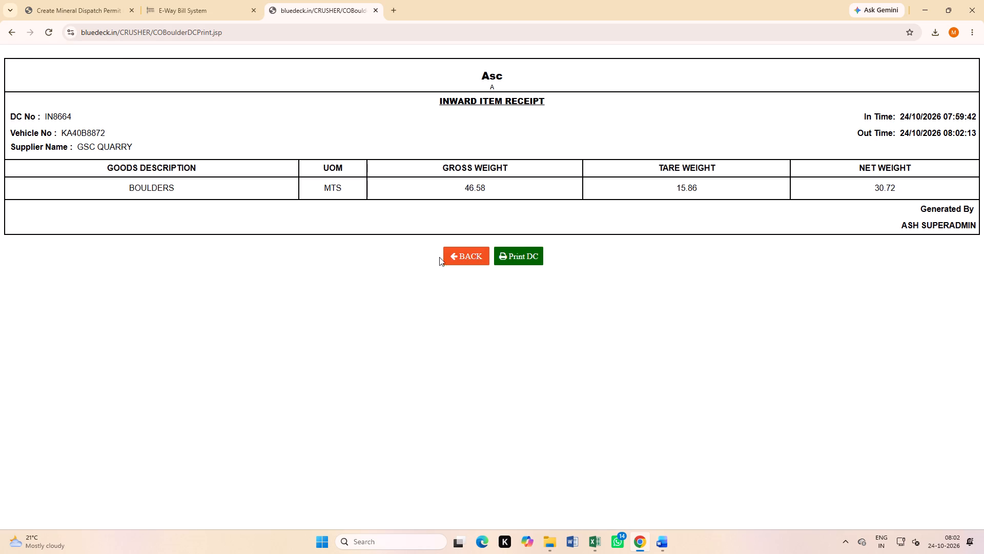
pyautogui.click(456, 255)
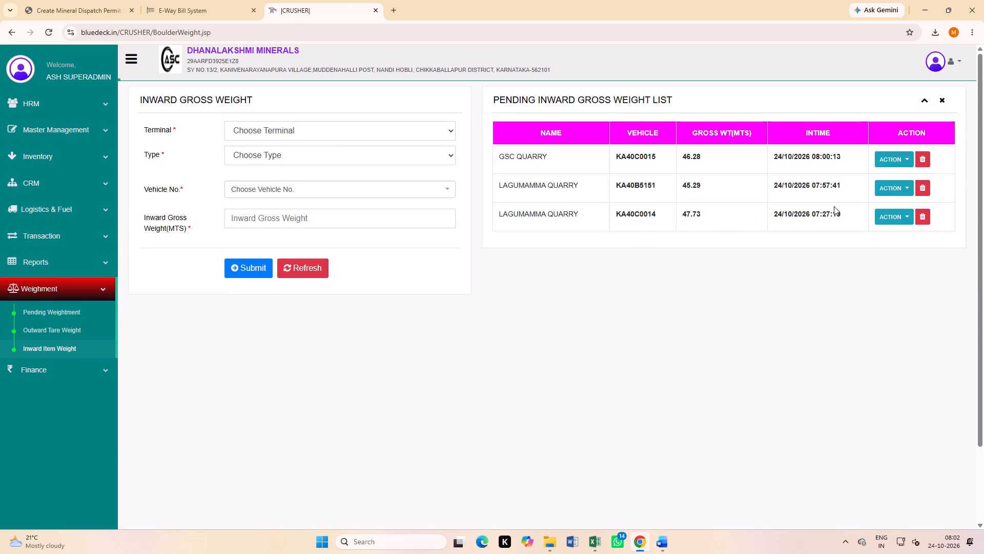
pyautogui.click(898, 157)
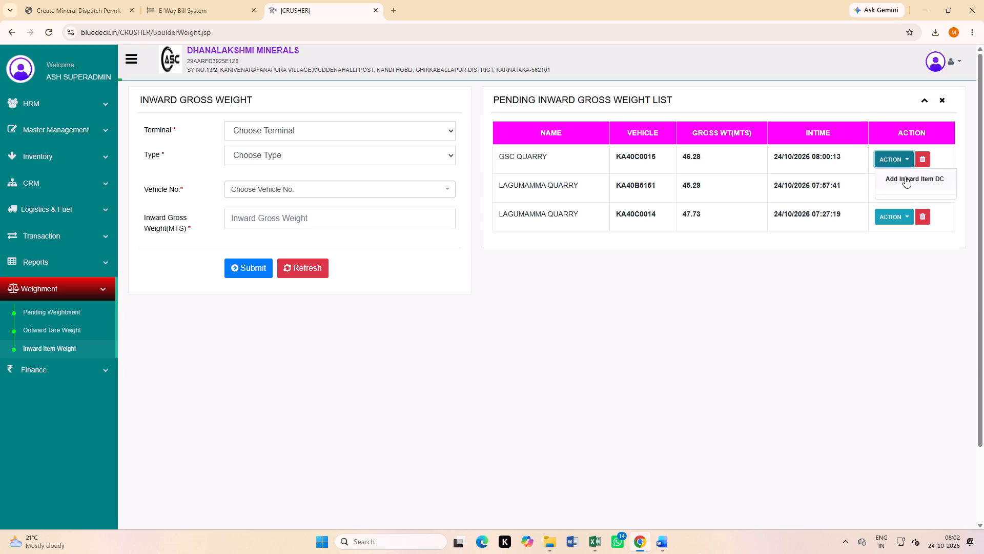
pyautogui.click(905, 176)
pyautogui.click(335, 159)
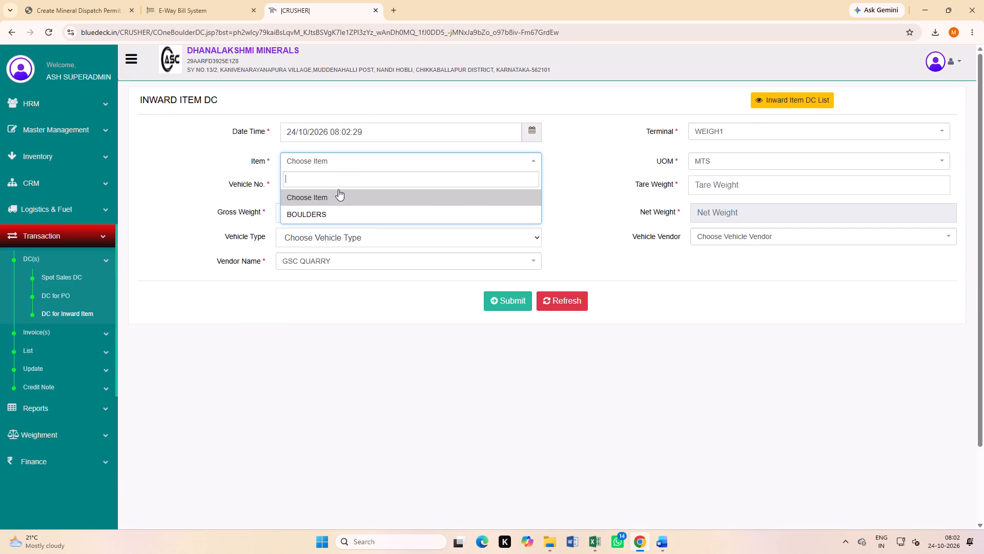
pyautogui.click(333, 211)
pyautogui.click(735, 188)
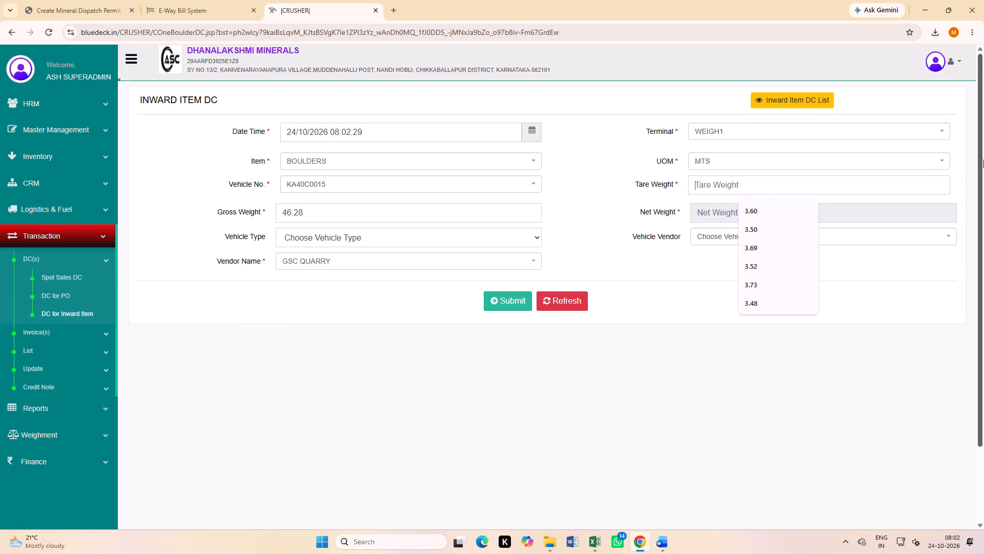
pyautogui.write('15.57')
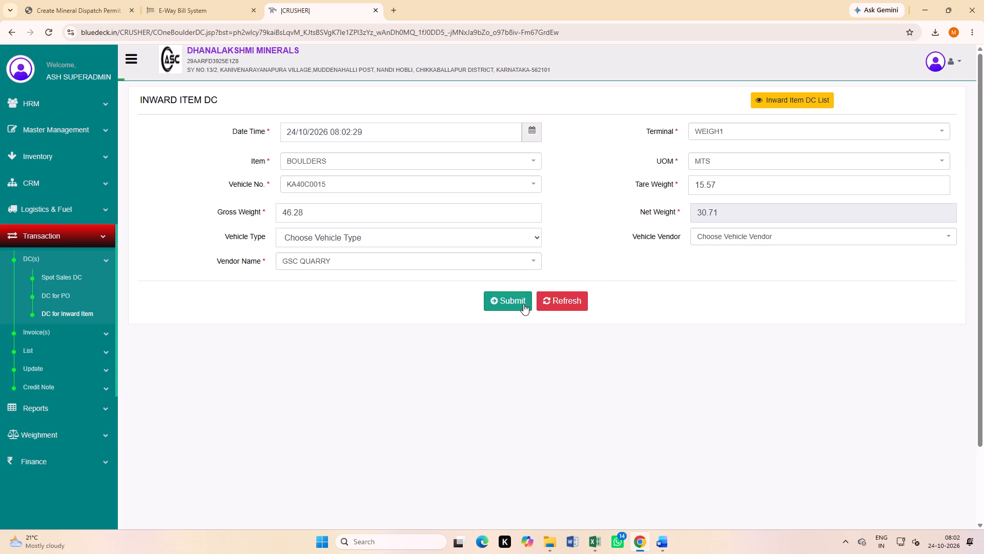
pyautogui.click(523, 304)
pyautogui.click(477, 252)
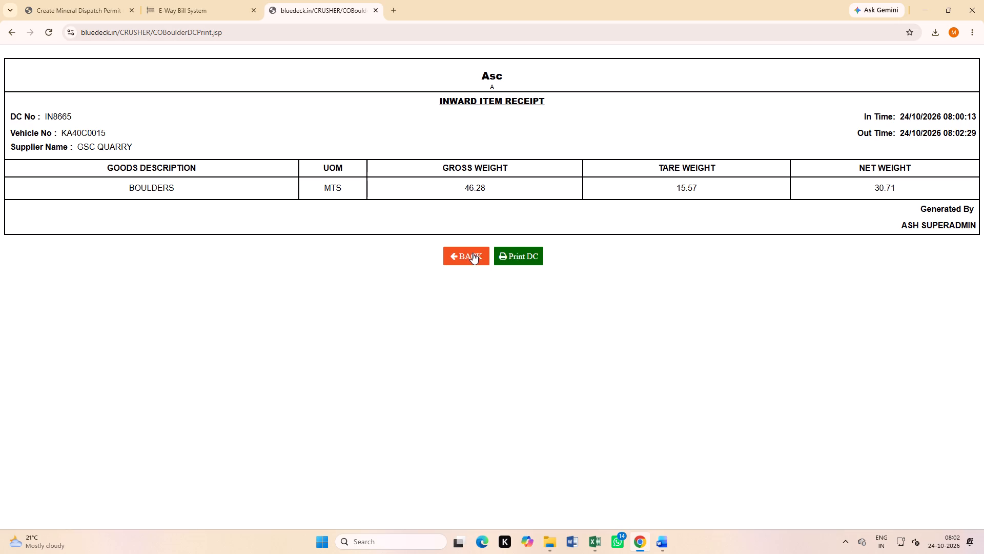
pyautogui.click(466, 263)
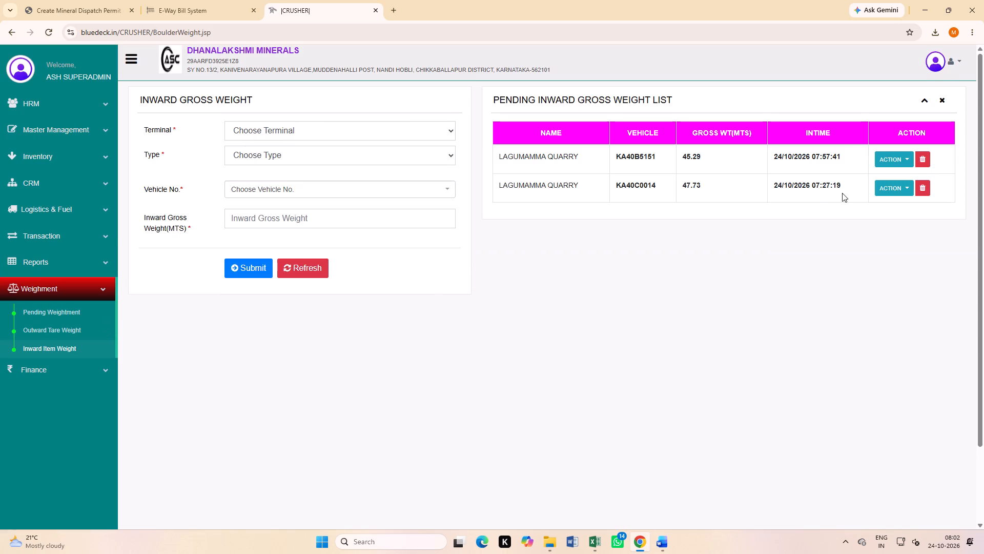
pyautogui.click(894, 186)
pyautogui.click(895, 203)
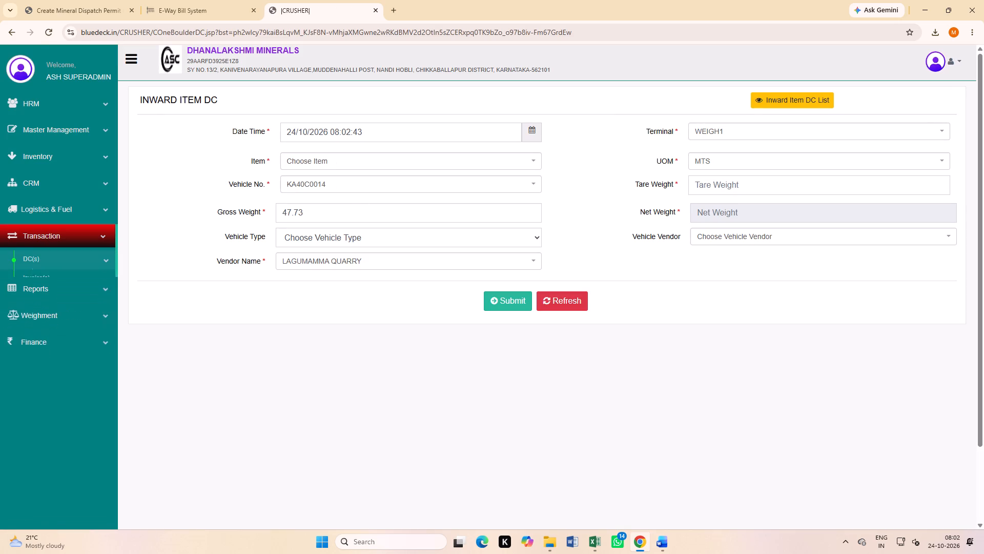
pyautogui.click(334, 160)
pyautogui.click(323, 210)
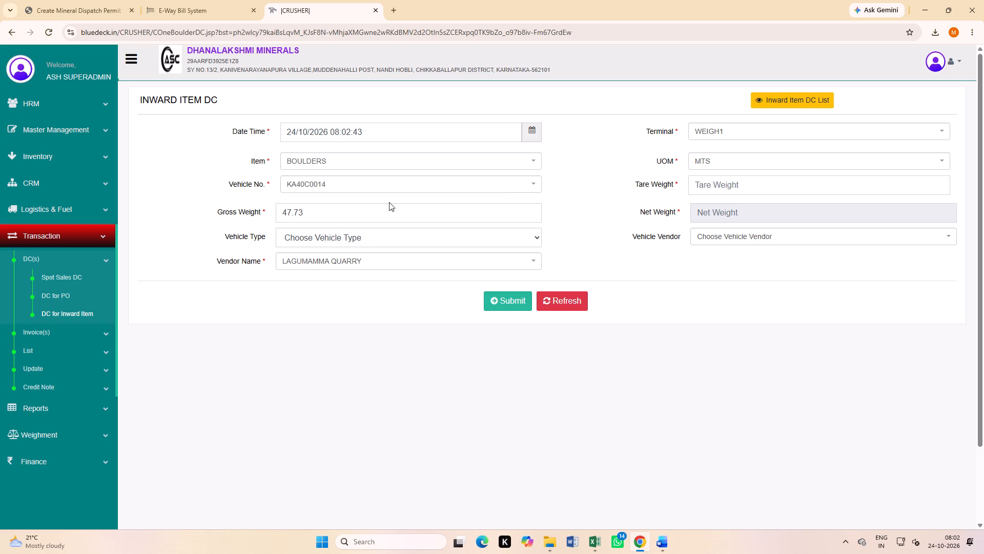
pyautogui.click(711, 184)
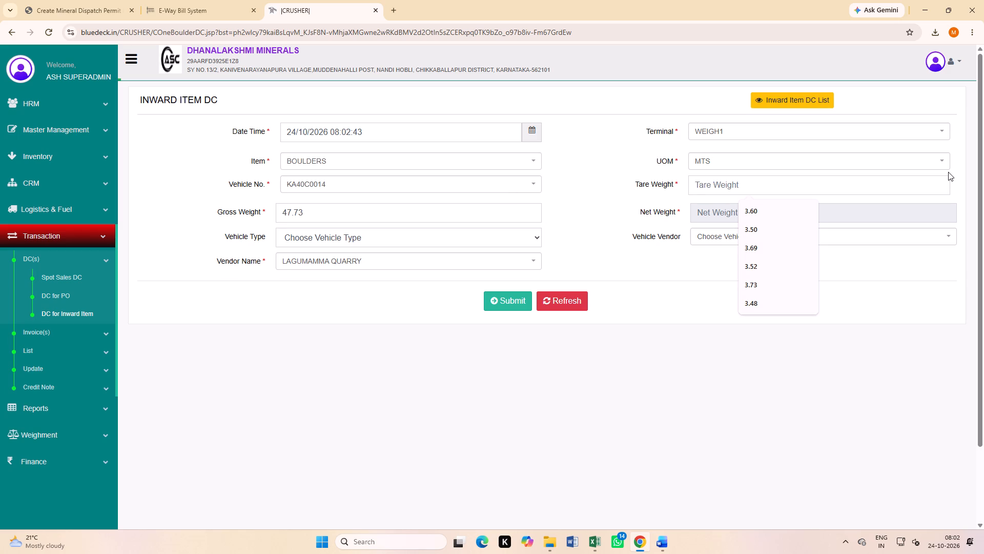
pyautogui.write('14.58')
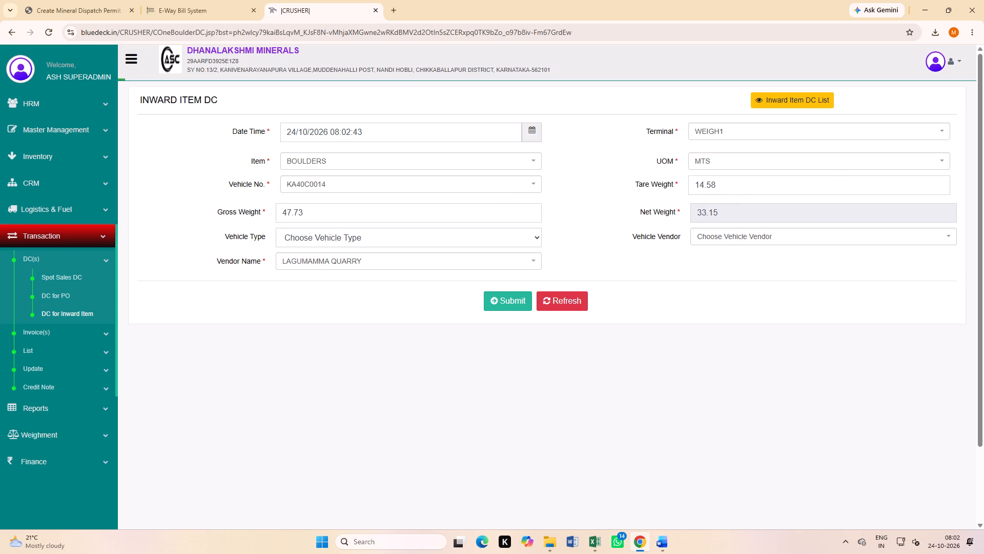
pyautogui.click(702, 182)
pyautogui.press('5')
pyautogui.click(515, 300)
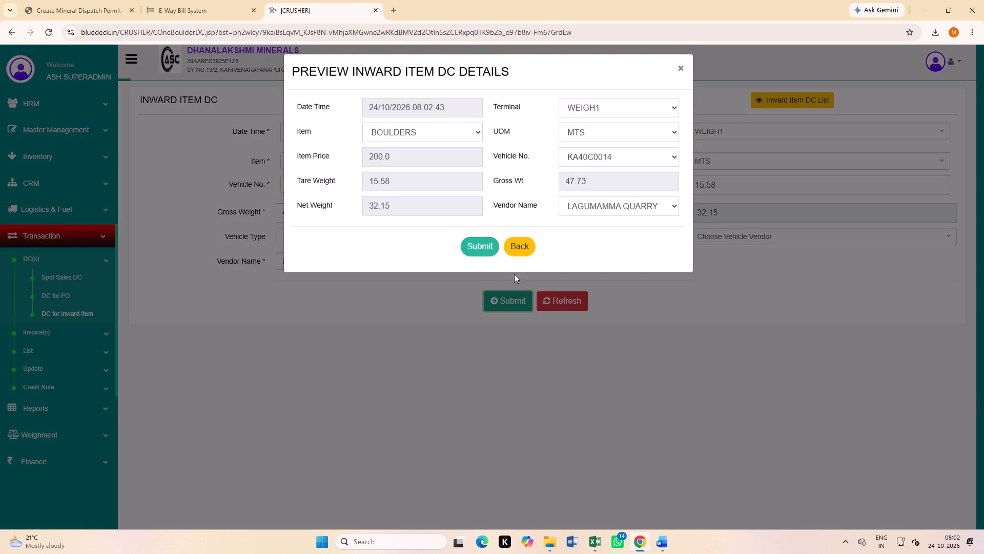
pyautogui.click(484, 252)
pyautogui.click(469, 255)
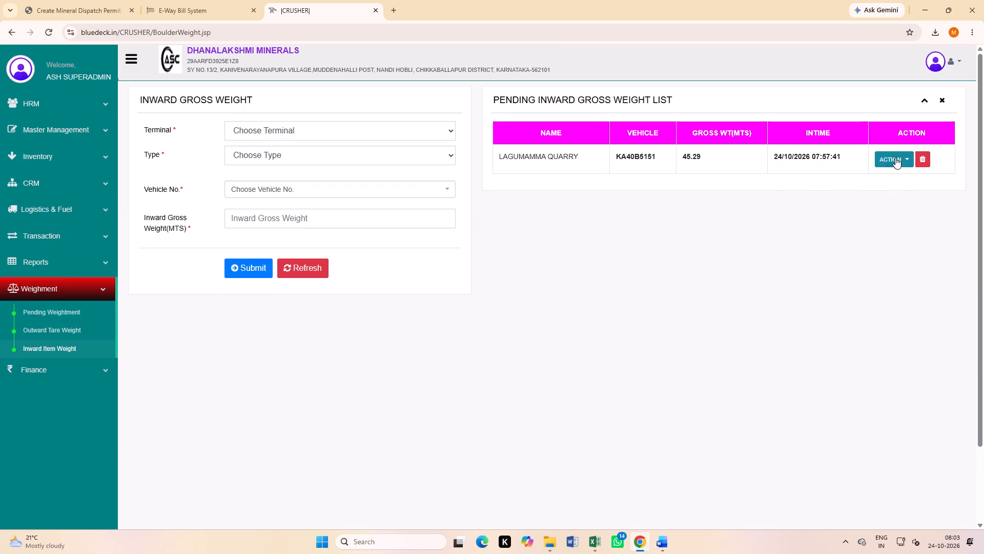
pyautogui.click(895, 157)
pyautogui.click(906, 179)
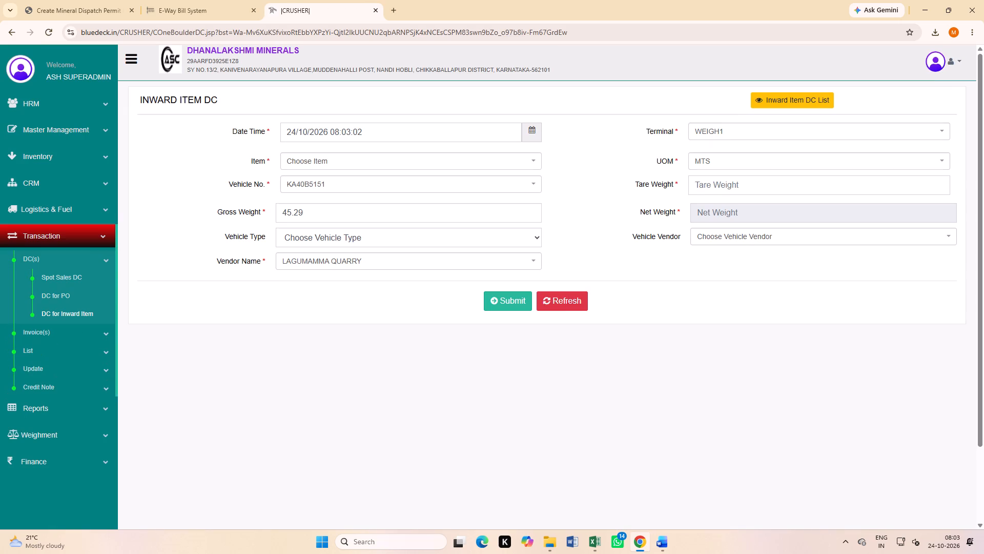
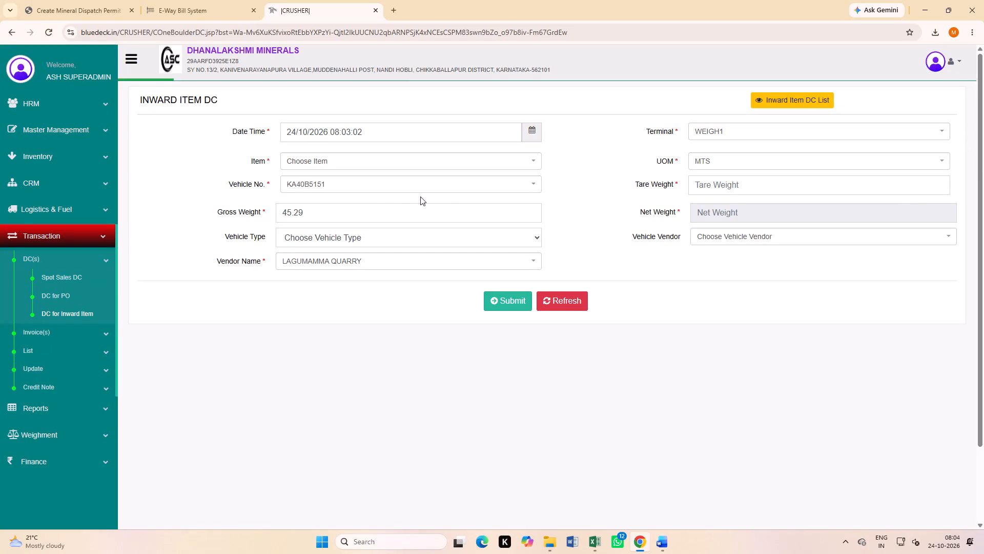
pyautogui.click(321, 164)
pyautogui.click(314, 214)
pyautogui.click(711, 187)
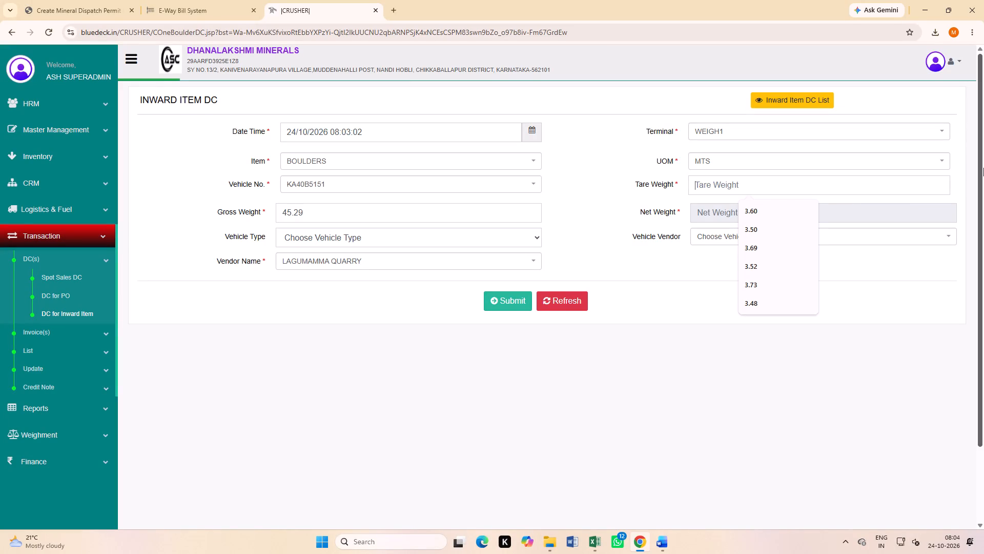
pyautogui.write('14.88')
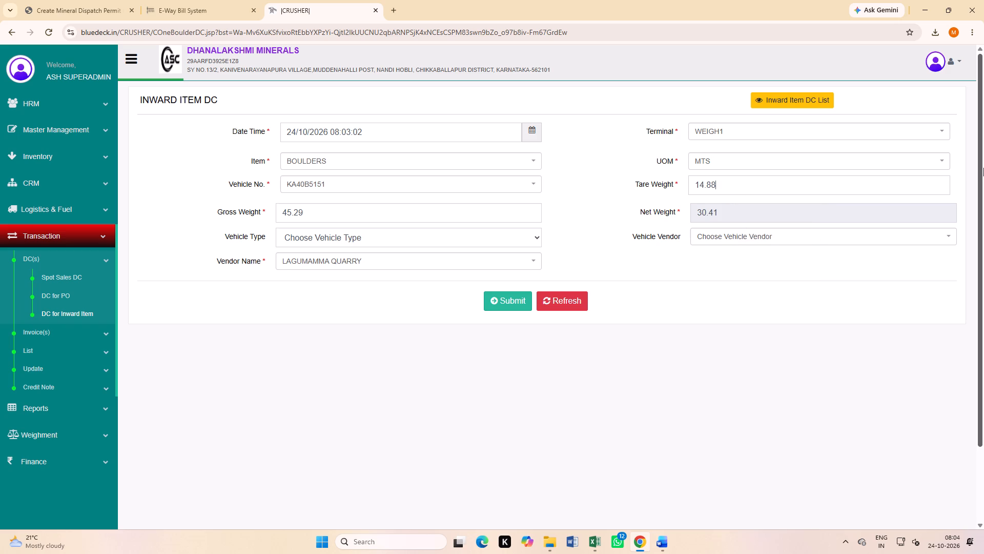
pyautogui.click(507, 300)
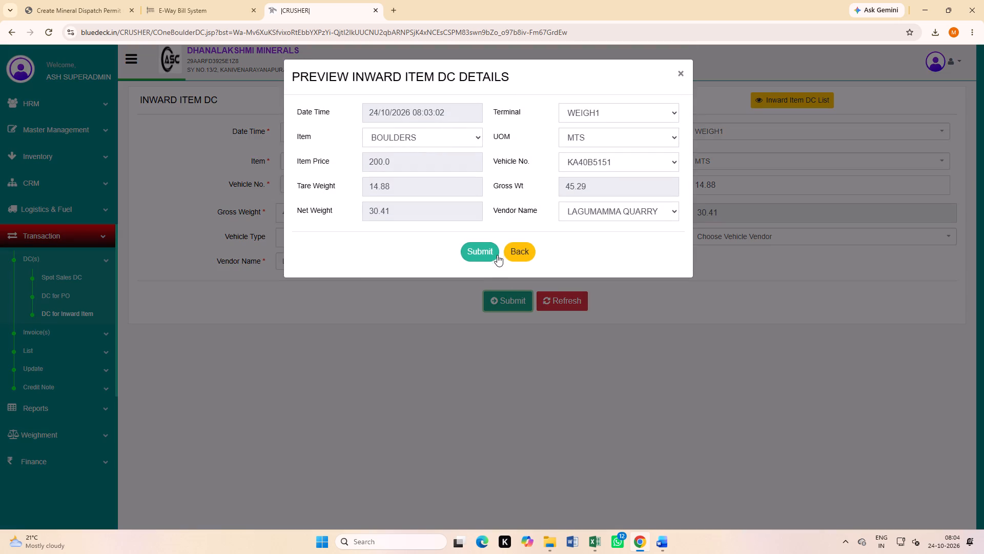
pyautogui.click(489, 251)
pyautogui.click(474, 255)
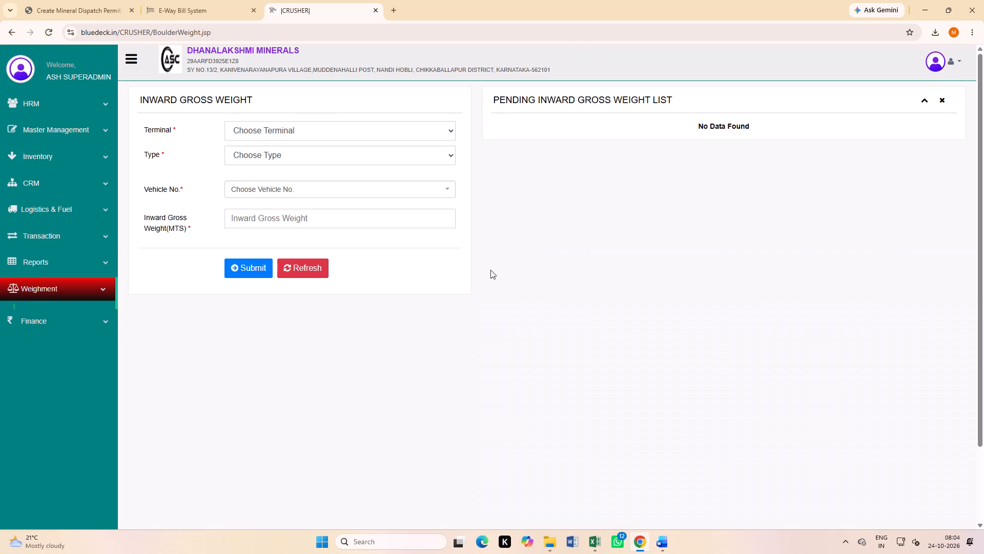
# Run the Daily Summary Report for all units from 23/10/2026 20:00:00 to 24/10/2026 23:59:59 and review its sales and inward item summaries.
pyautogui.click(47, 272)
pyautogui.click(53, 285)
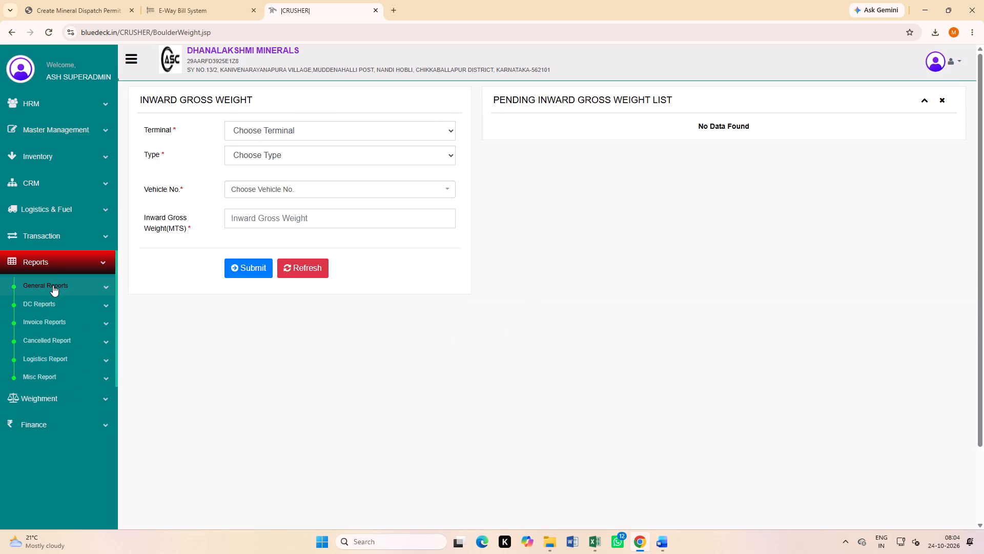
pyautogui.click(69, 323)
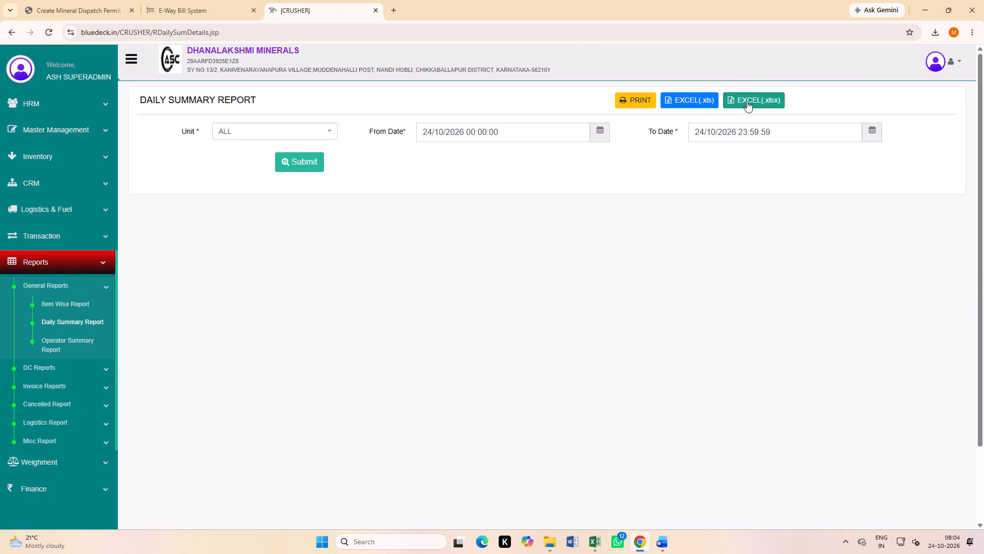
pyautogui.click(599, 132)
pyautogui.click(532, 232)
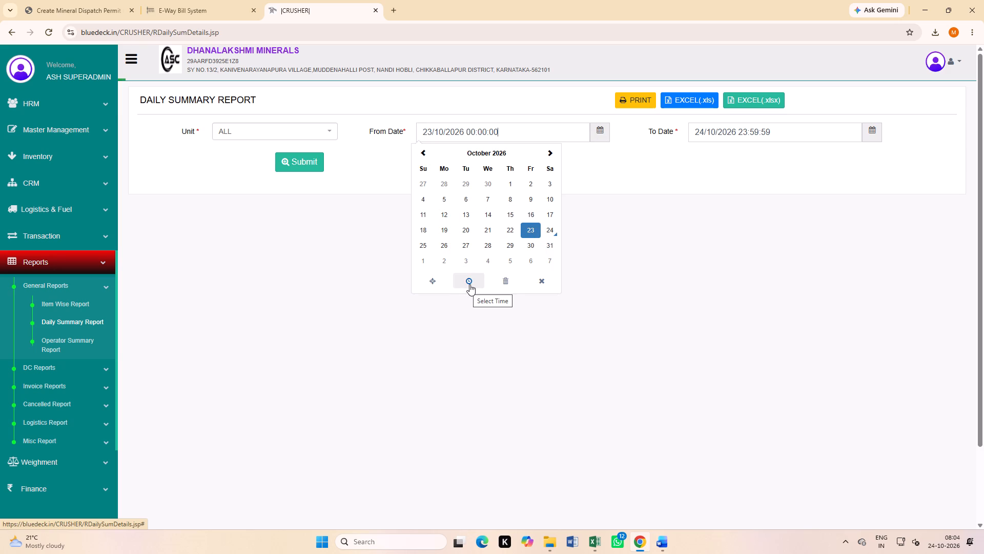
pyautogui.click(469, 284)
pyautogui.click(434, 266)
pyautogui.click(516, 237)
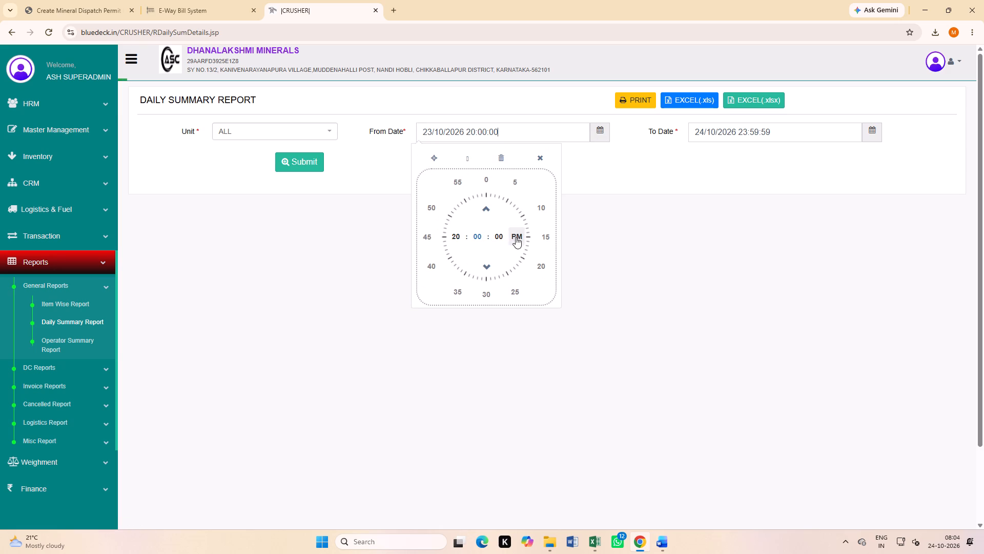
pyautogui.click(346, 248)
pyautogui.click(310, 168)
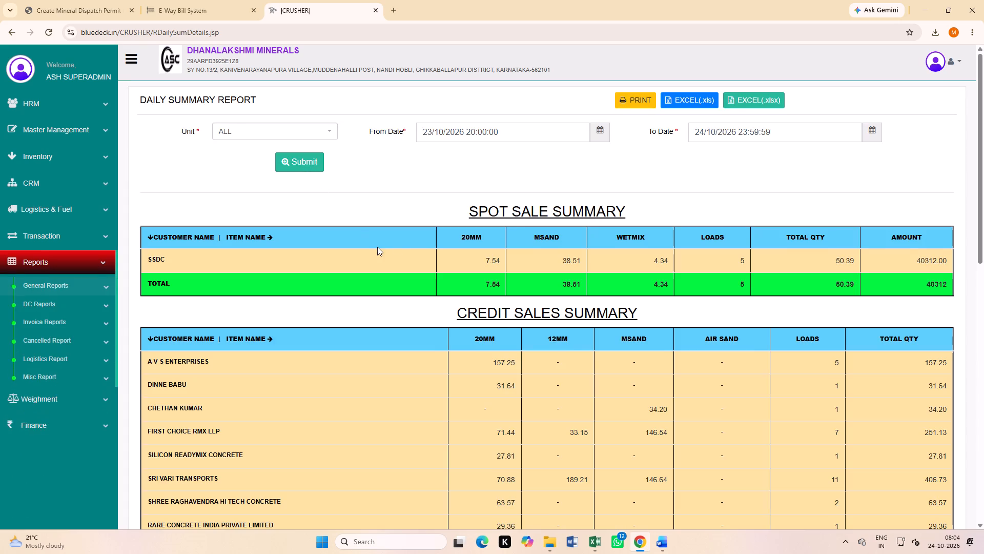
pyautogui.scroll(-7, 556, 257)
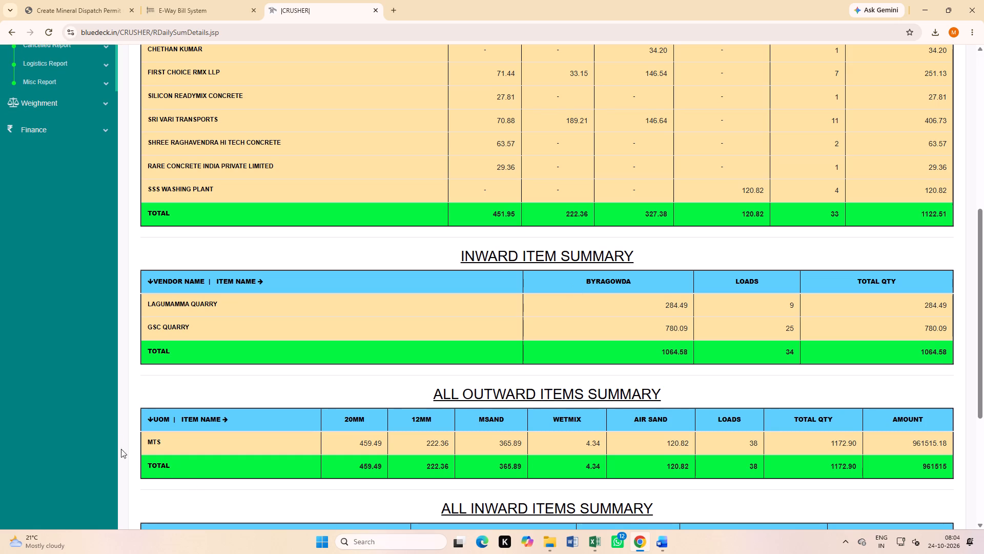
pyautogui.scroll(4, 66, 391)
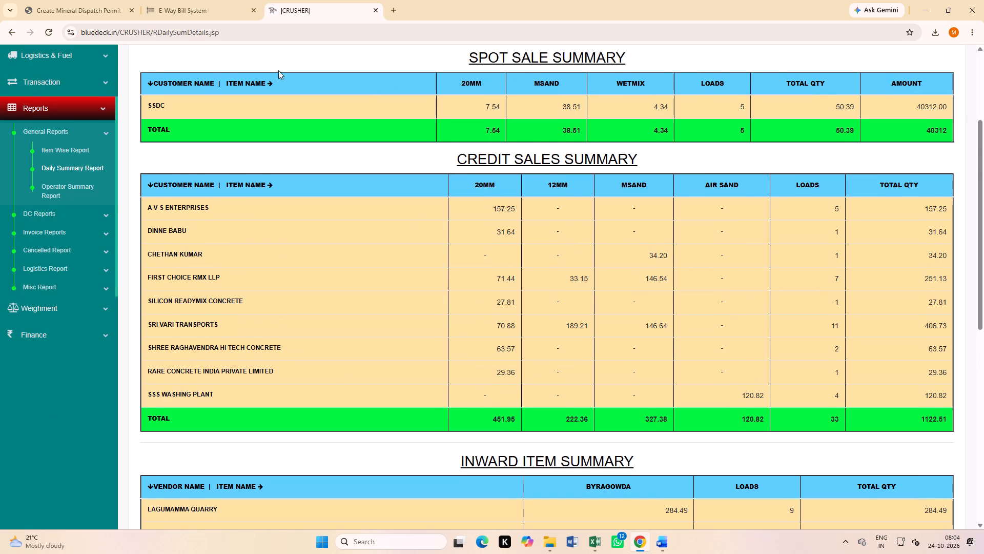
pyautogui.click(49, 306)
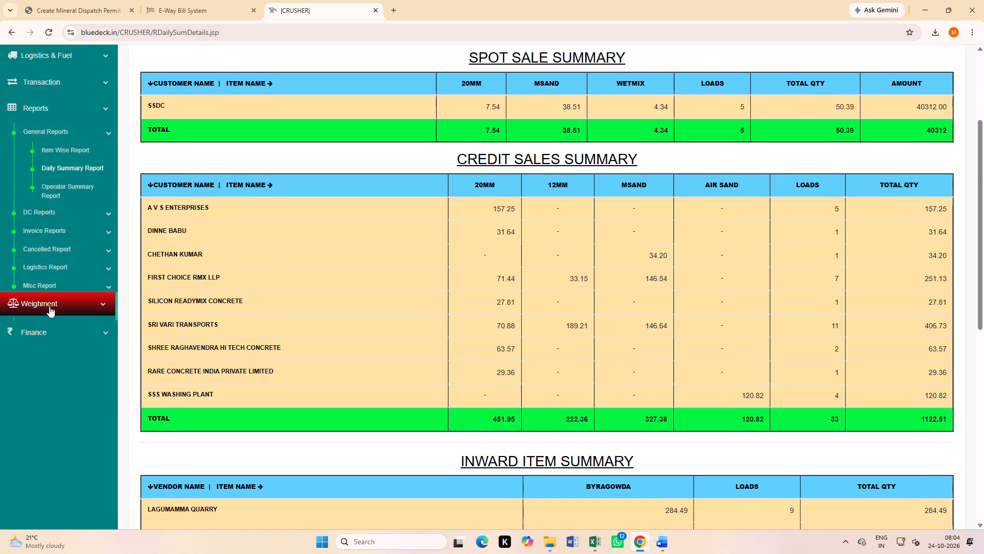
pyautogui.click(49, 197)
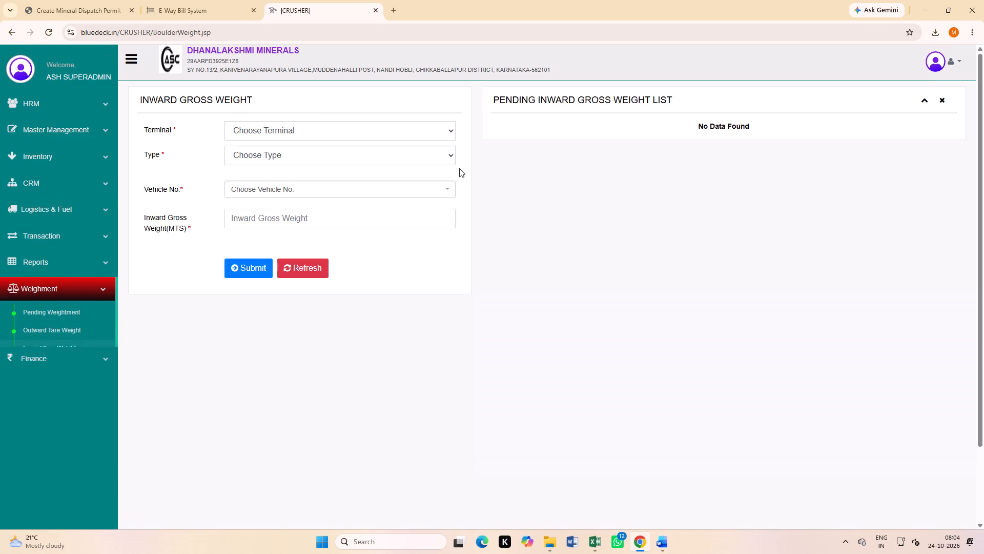
pyautogui.click(319, 132)
pyautogui.doubleClick(267, 156)
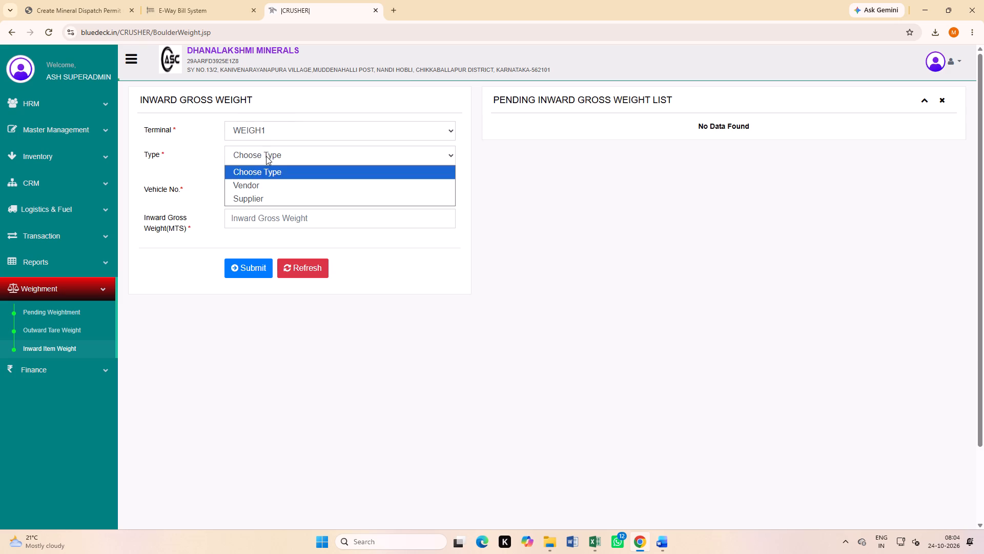
pyautogui.doubleClick(262, 182)
pyautogui.click(259, 303)
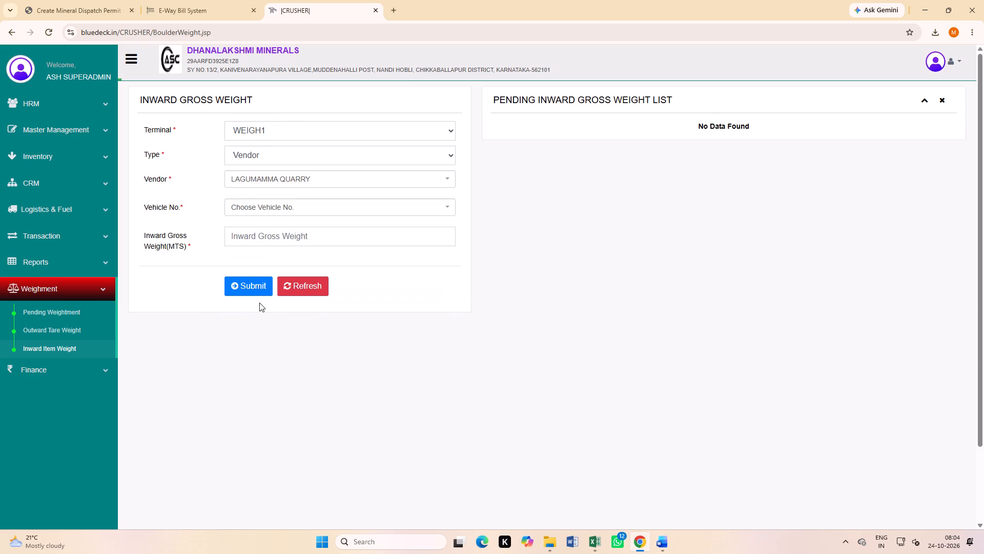
pyautogui.click(270, 206)
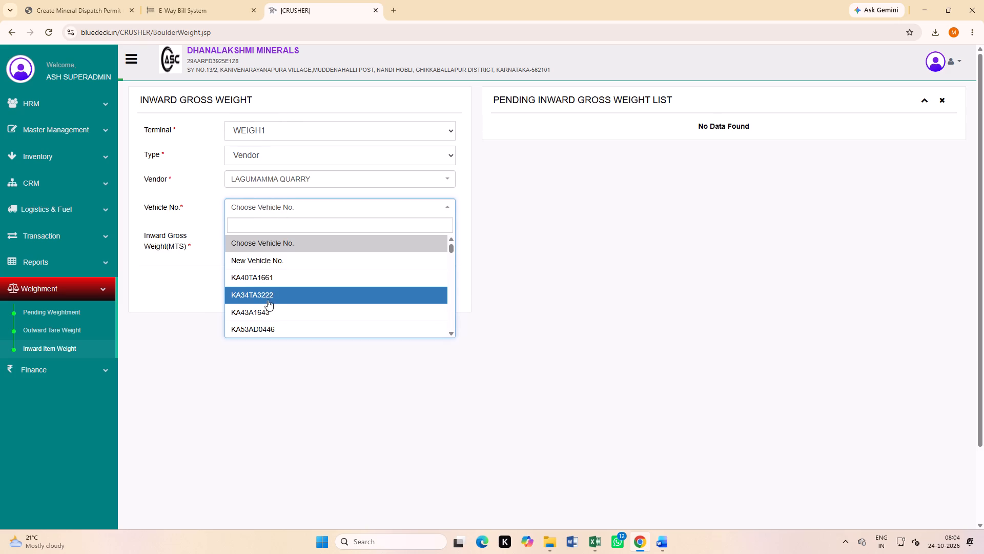
pyautogui.click(269, 228)
pyautogui.write('0014')
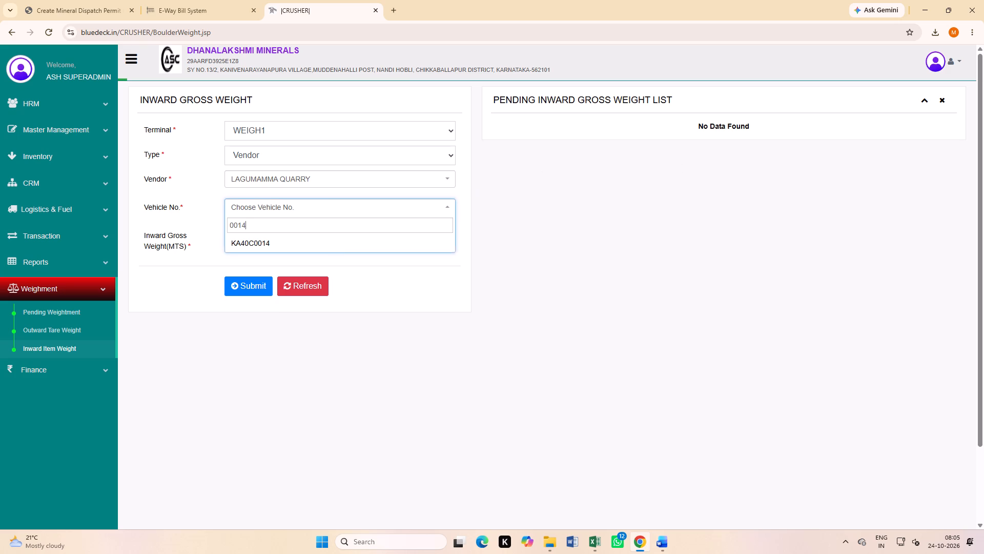
pyautogui.click(336, 239)
pyautogui.click(336, 239)
pyautogui.write('15')
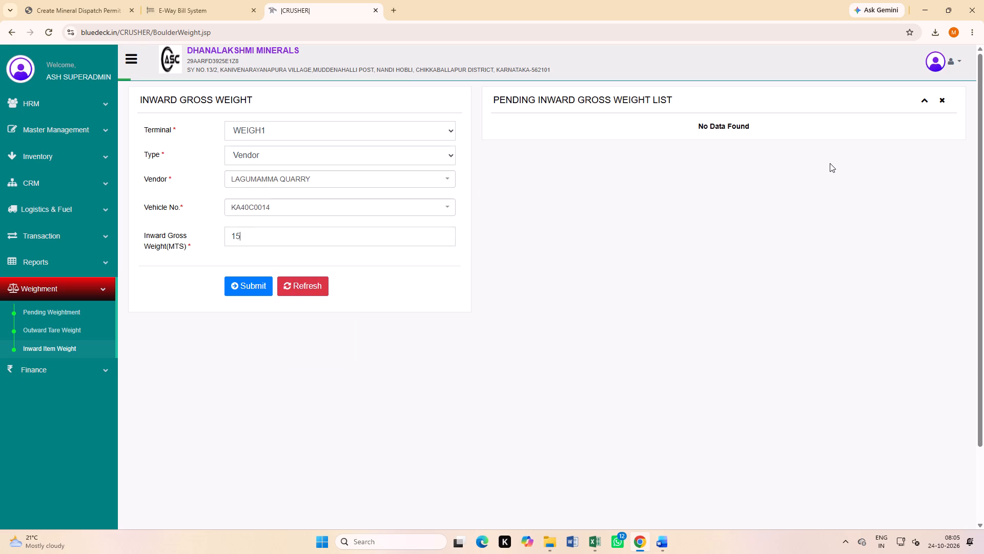
pyautogui.press('BackSpace')
pyautogui.press('BackSpace')
pyautogui.press('4')
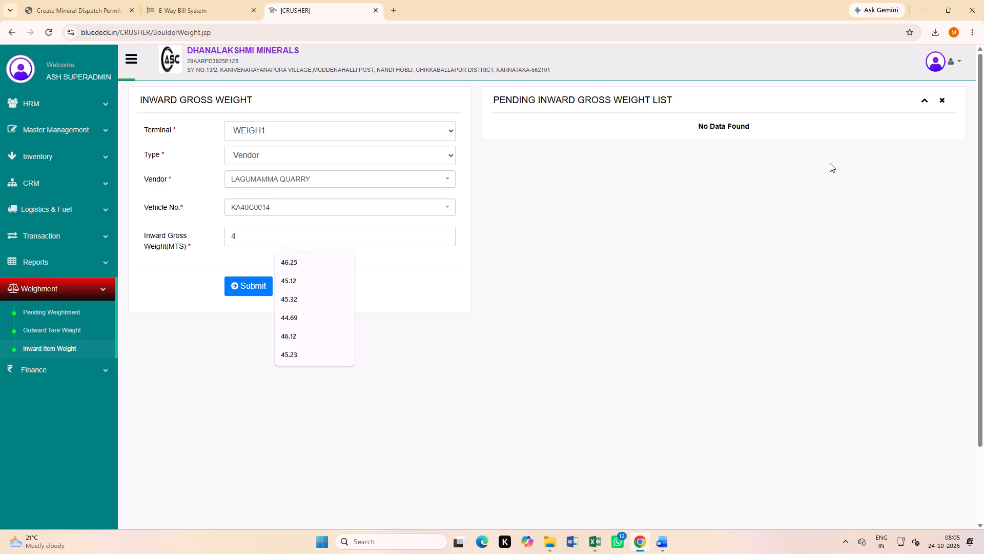
pyautogui.press('4')
pyautogui.press('BackSpace')
pyautogui.press('BackSpace')
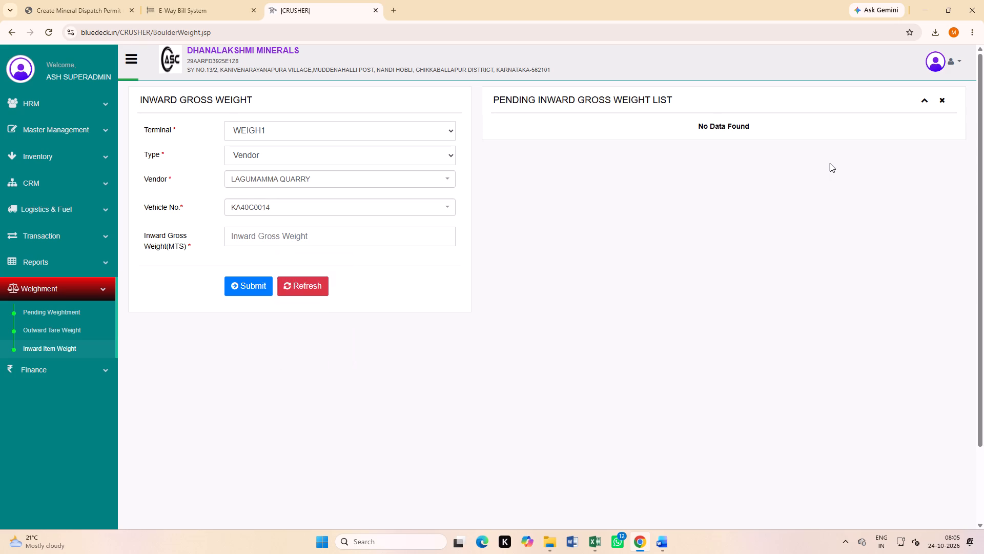
pyautogui.write('48.26')
pyautogui.moveTo(254, 234); pyautogui.dragTo(251, 234)
pyautogui.moveTo(251, 234); pyautogui.dragTo(244, 234)
pyautogui.press('0')
pyautogui.press('7')
pyautogui.click(242, 289)
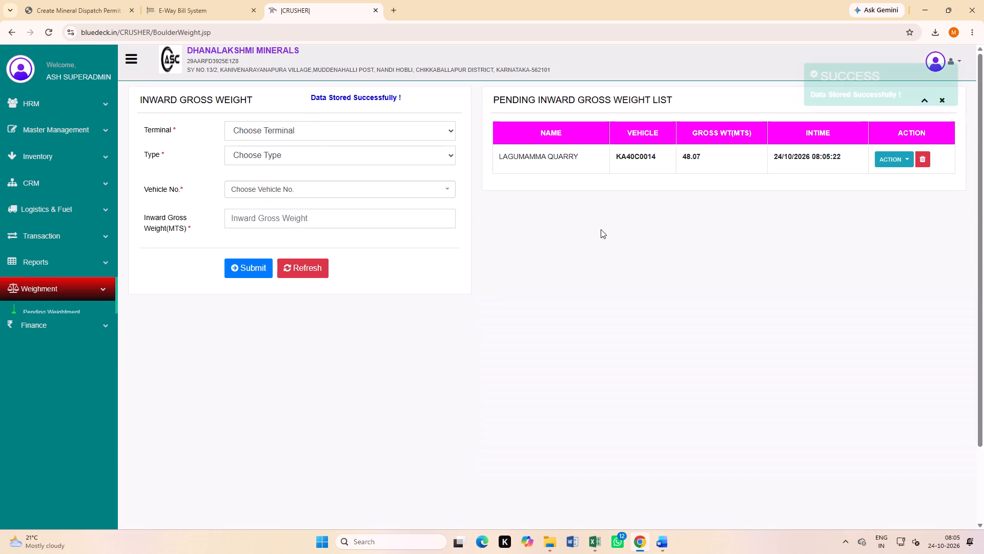
pyautogui.click(890, 160)
pyautogui.click(911, 189)
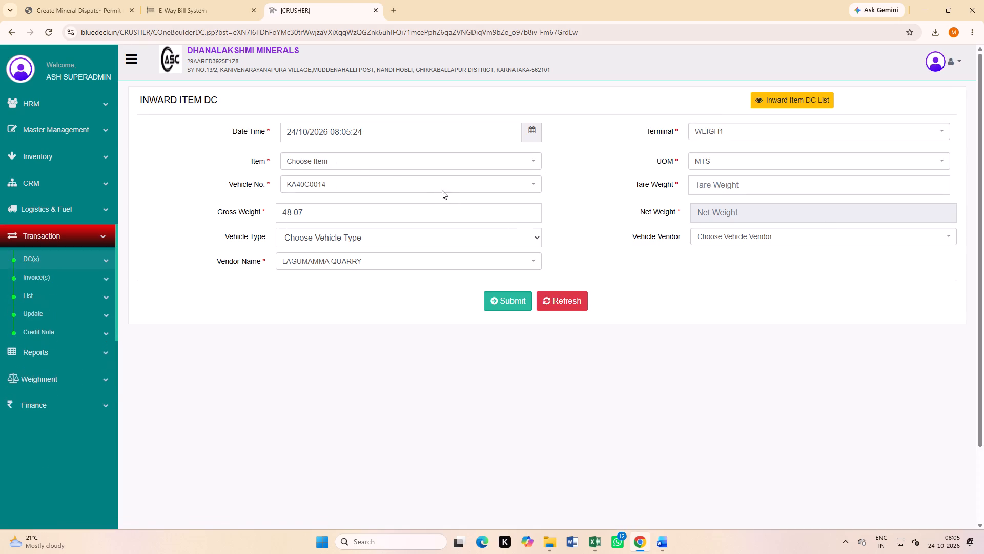
pyautogui.click(345, 161)
pyautogui.click(337, 213)
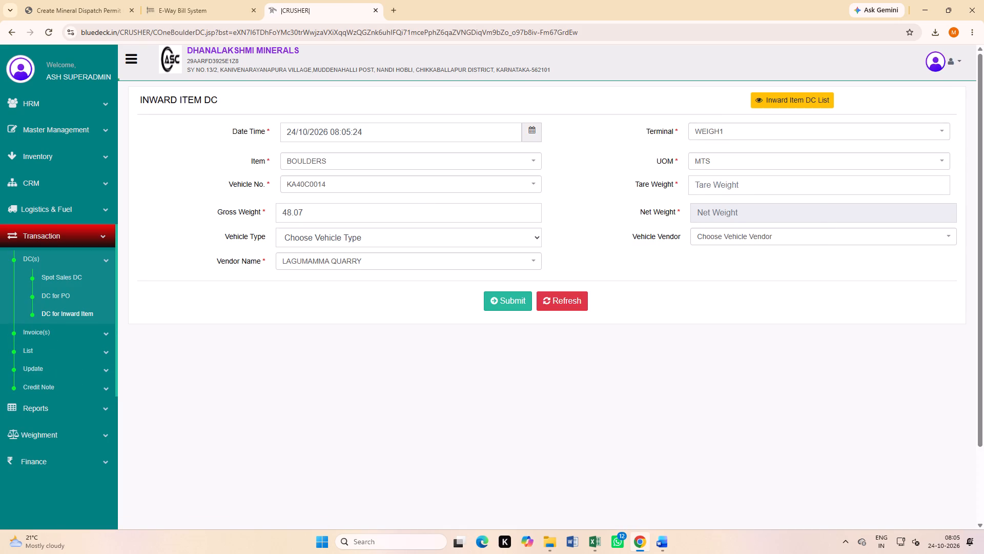
pyautogui.click(717, 185)
pyautogui.write('15.57')
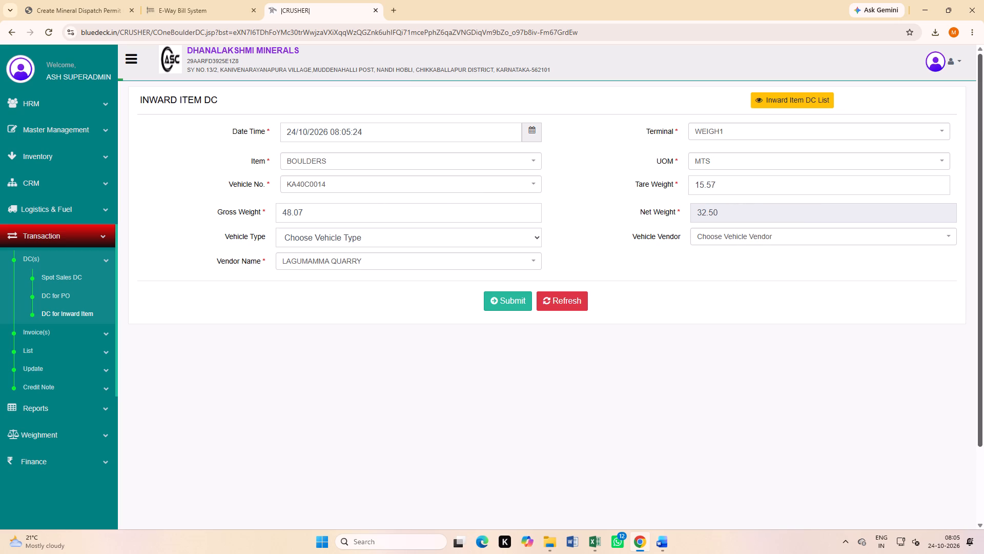
pyautogui.click(507, 303)
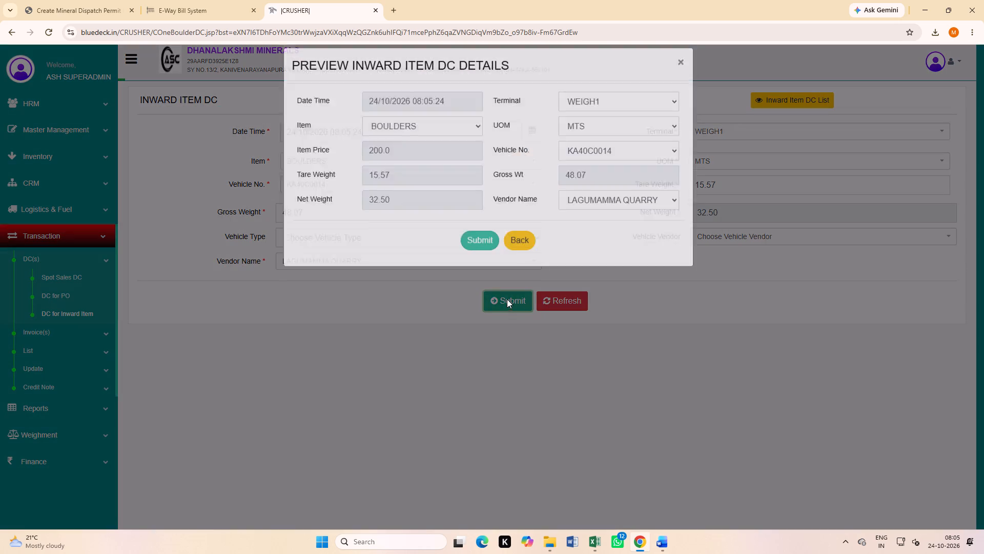
pyautogui.click(474, 258)
pyautogui.click(466, 259)
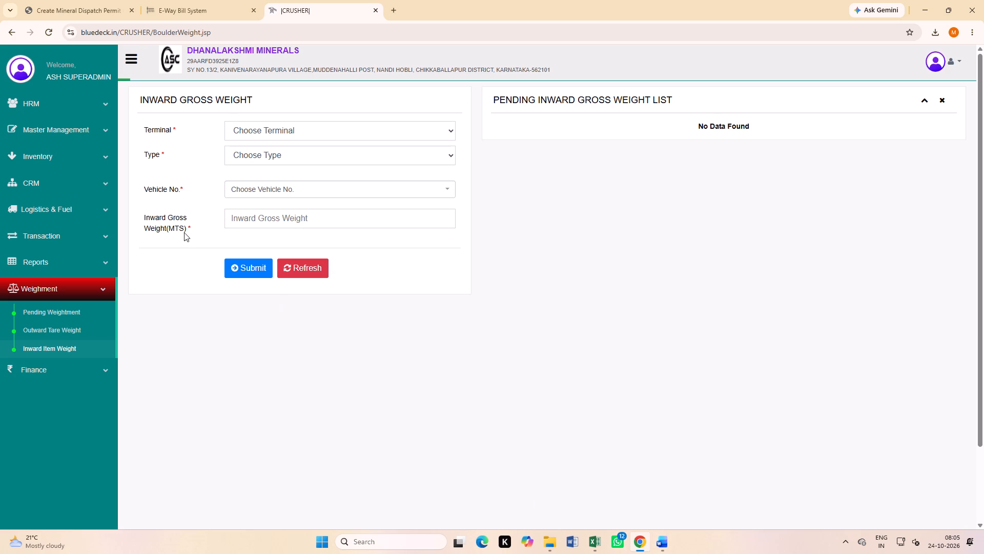
# Rerun the Daily Summary Report from 23/10/2026 20:00:00 to 24/10/2026 23:59:59 and check the credit sales, inward and outward item summaries.
pyautogui.click(44, 262)
pyautogui.click(52, 288)
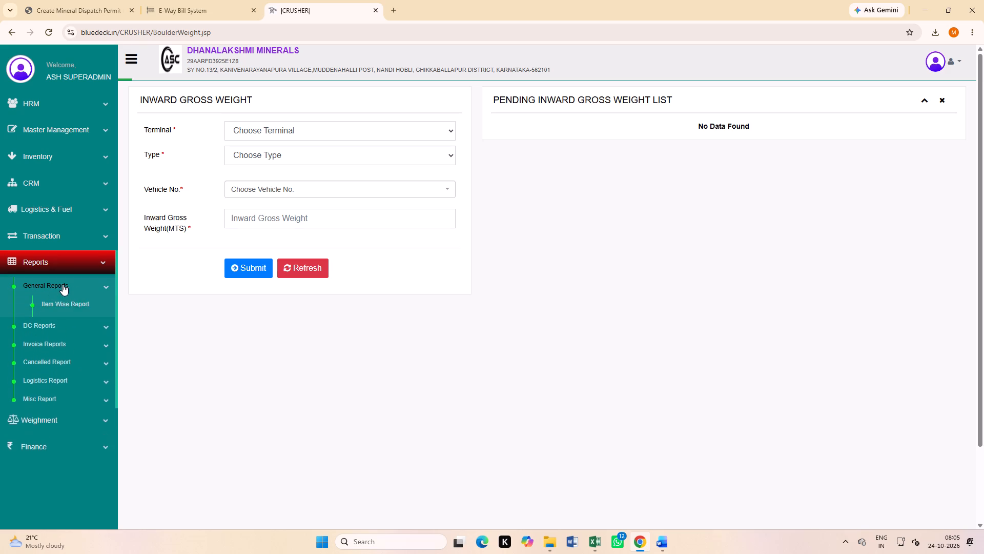
pyautogui.click(69, 322)
pyautogui.click(749, 105)
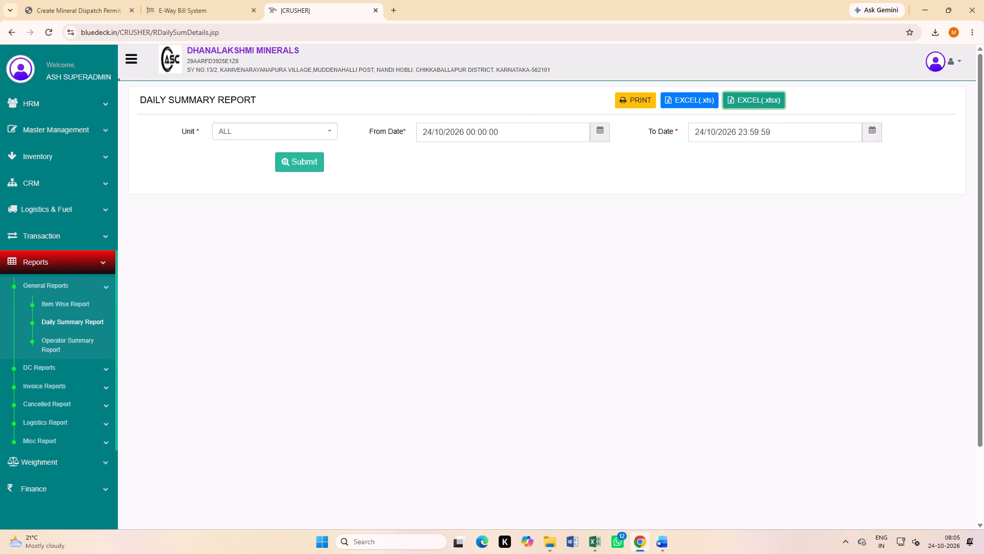
pyautogui.click(605, 132)
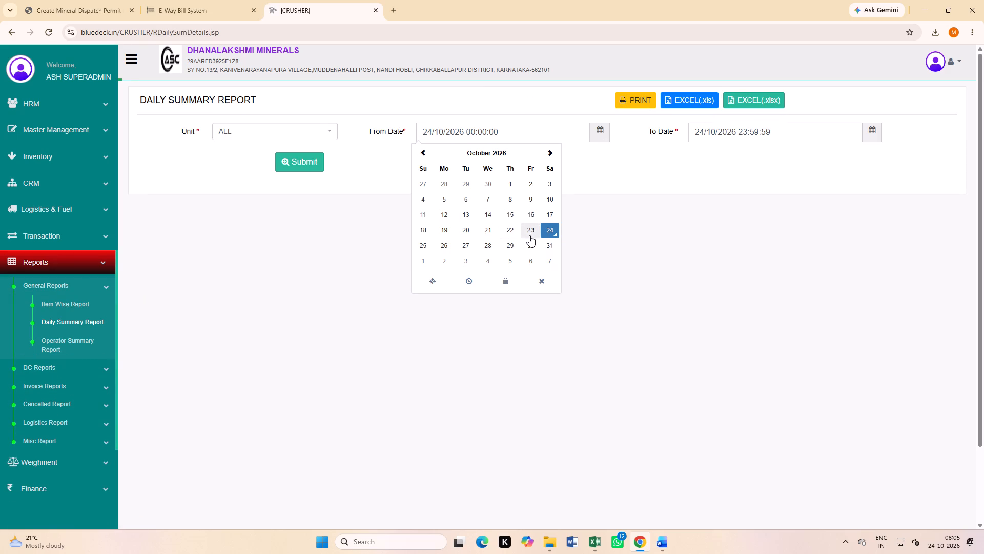
pyautogui.click(531, 230)
pyautogui.click(469, 284)
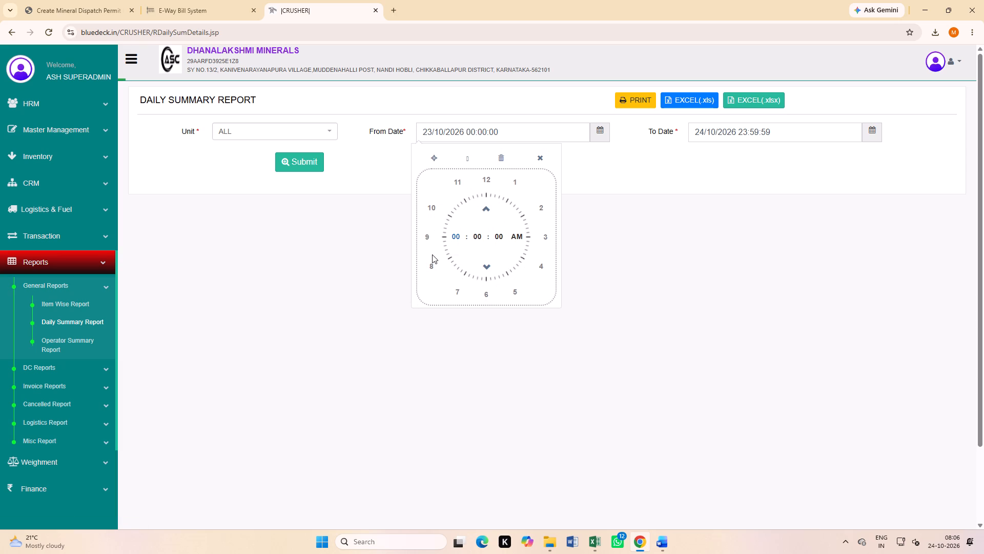
pyautogui.click(429, 266)
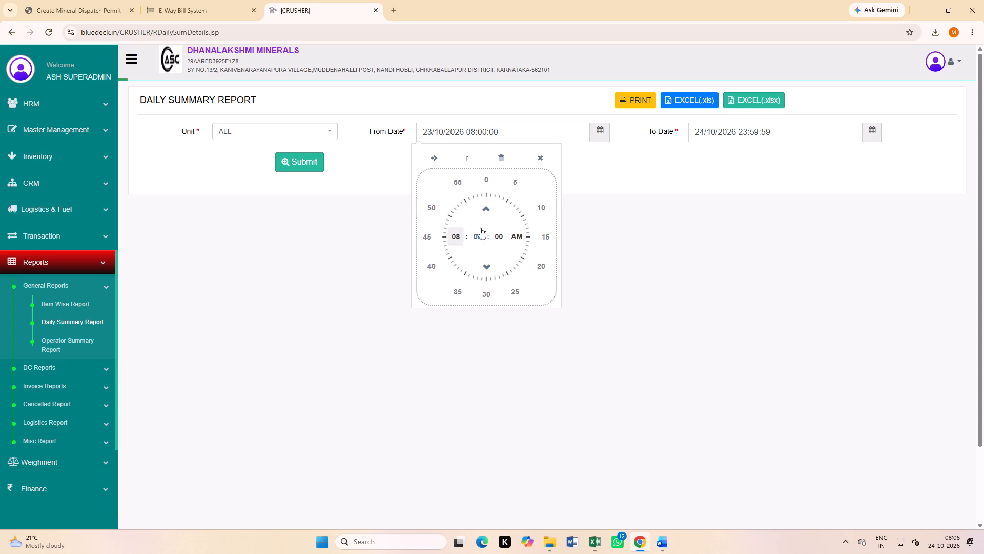
pyautogui.click(515, 237)
pyautogui.click(316, 271)
pyautogui.click(303, 167)
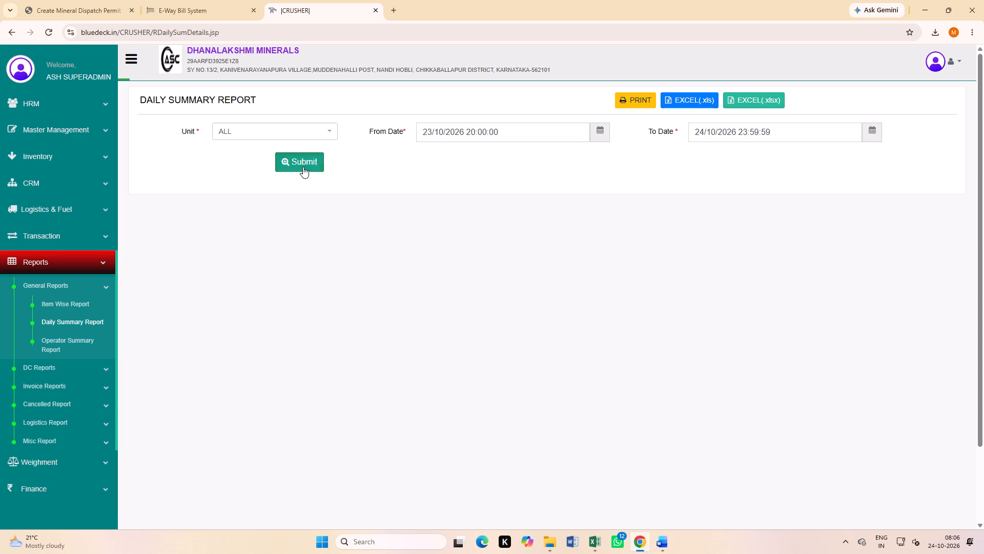
pyautogui.scroll(-7, 573, 319)
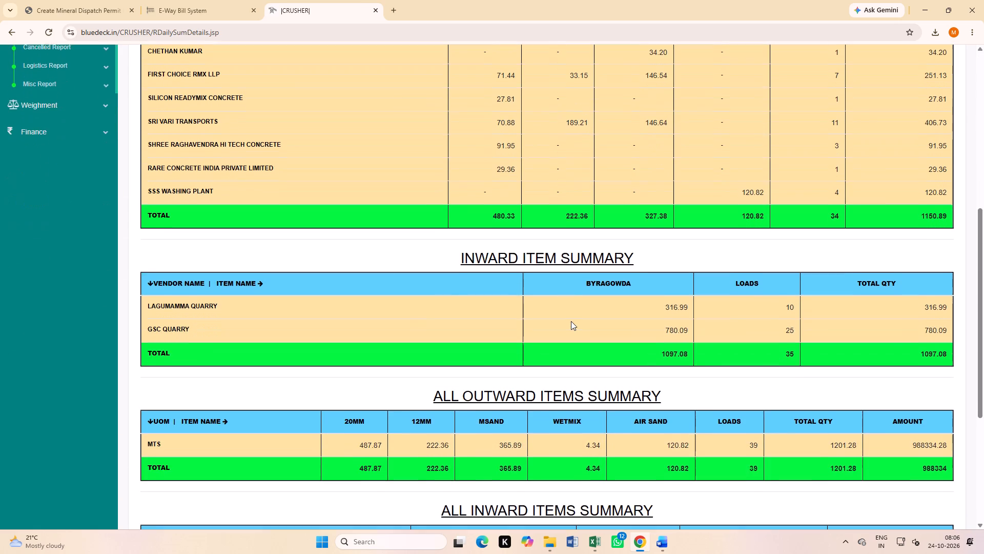
pyautogui.scroll(4, 573, 320)
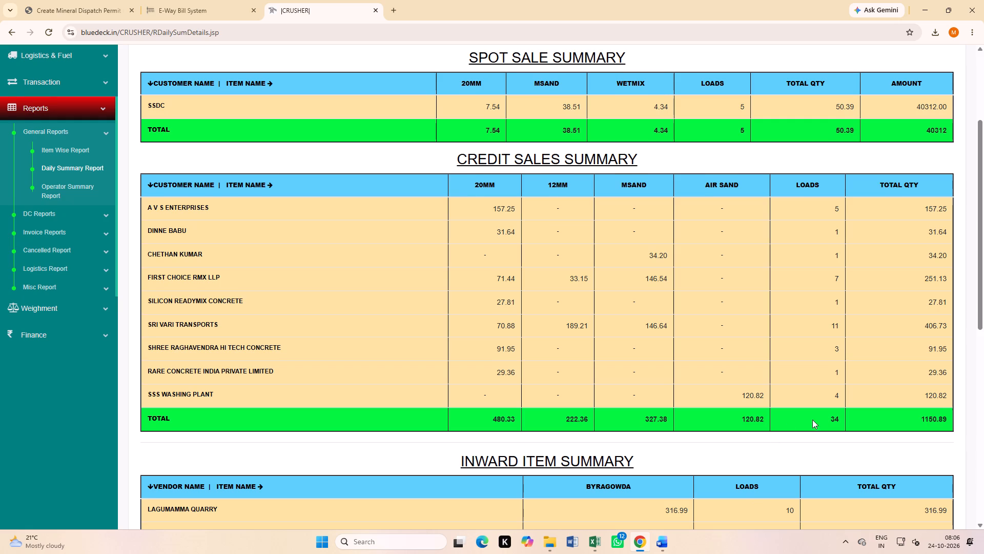
pyautogui.scroll(-4, 812, 420)
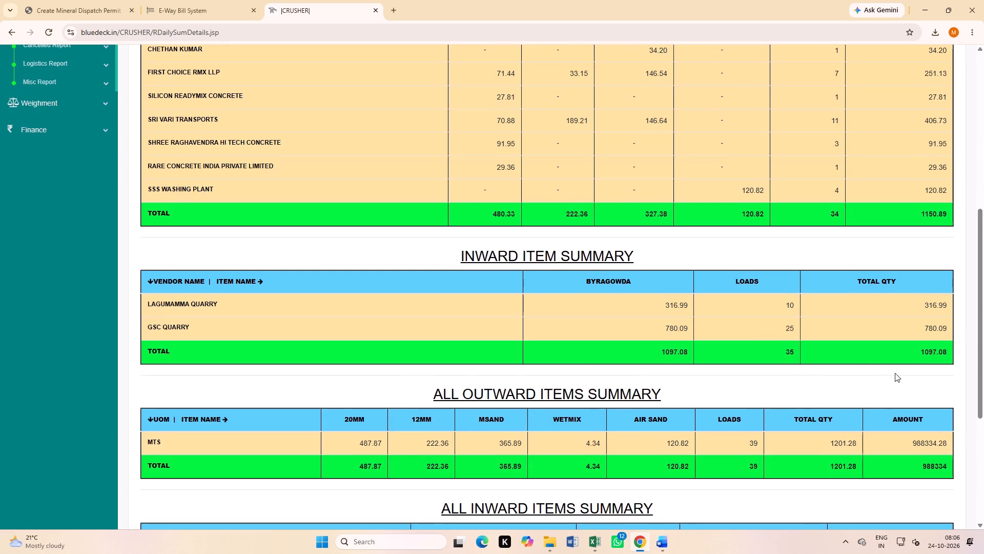